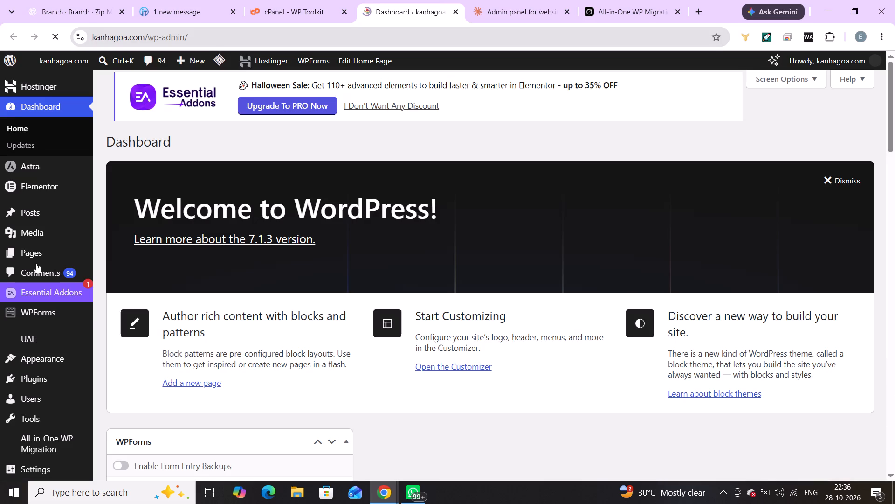
pyautogui.click(42, 370)
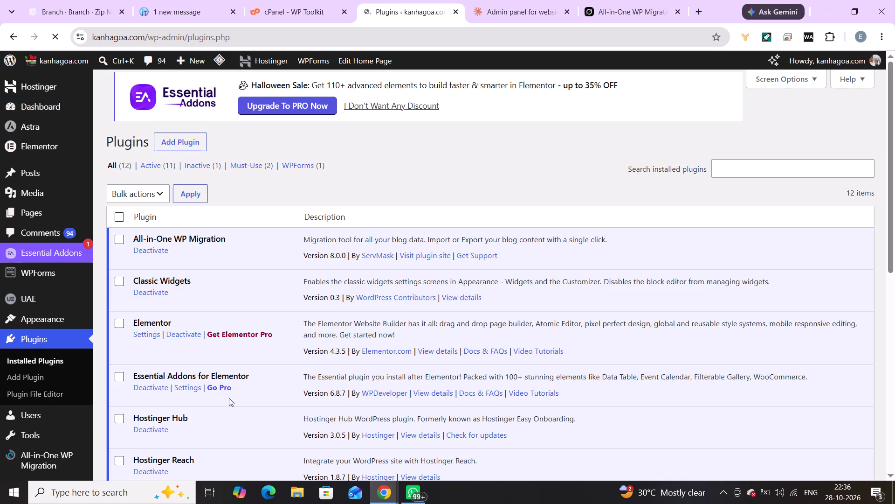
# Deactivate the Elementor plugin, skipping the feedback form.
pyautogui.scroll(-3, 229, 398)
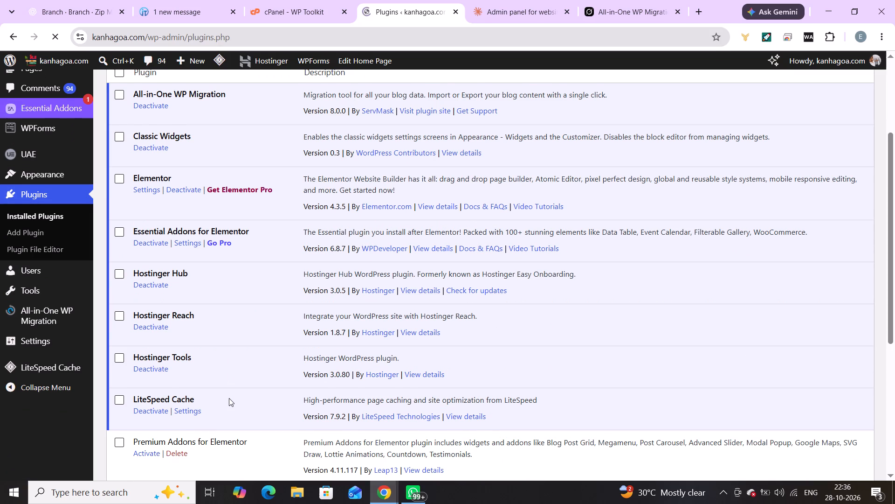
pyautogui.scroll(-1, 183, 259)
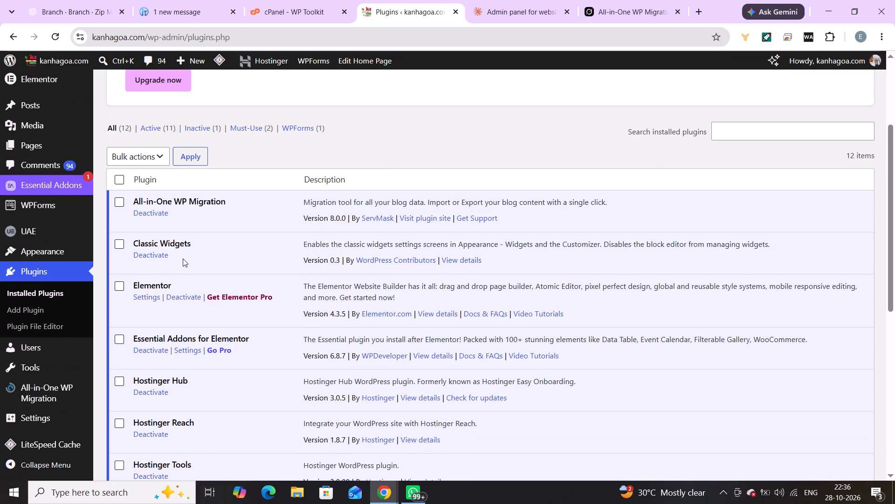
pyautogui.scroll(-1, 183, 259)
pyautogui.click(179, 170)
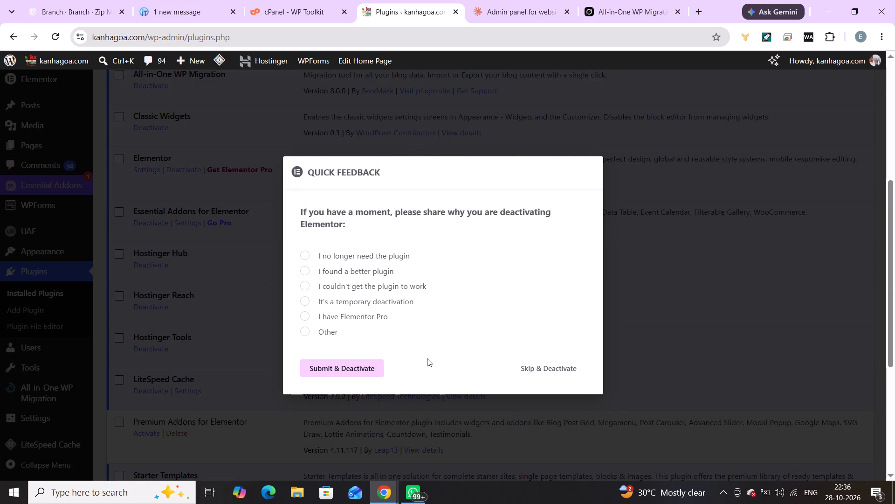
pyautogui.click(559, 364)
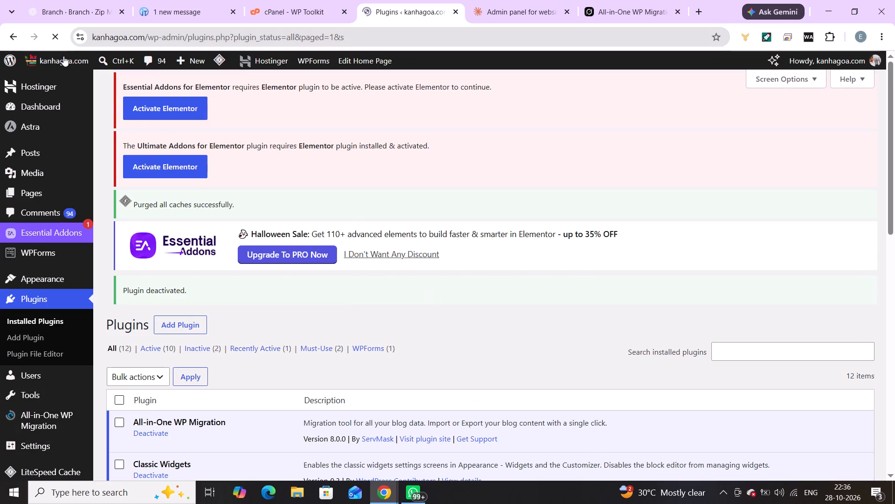
# Open the kanhagoa.com home page in a separate tab to check how it loads with Elementor deactivated.
pyautogui.keyDown('ctrl'); pyautogui.click(64, 56); pyautogui.keyUp('ctrl')
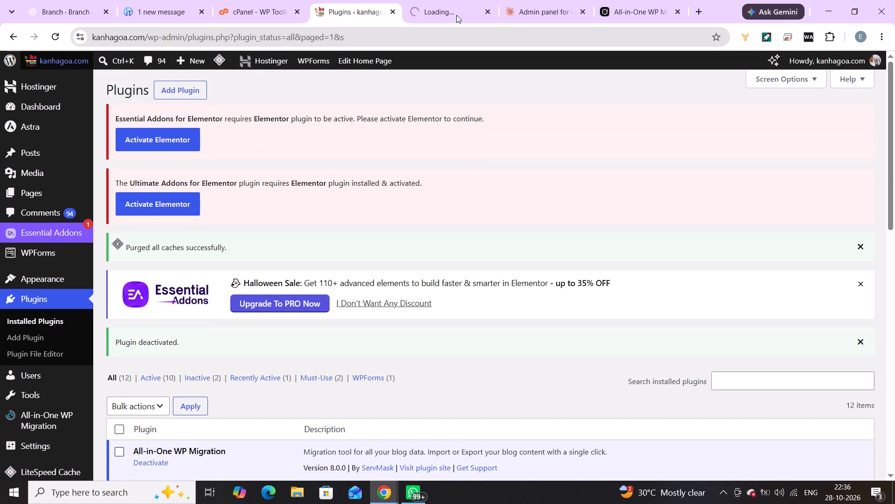
pyautogui.click(467, 7)
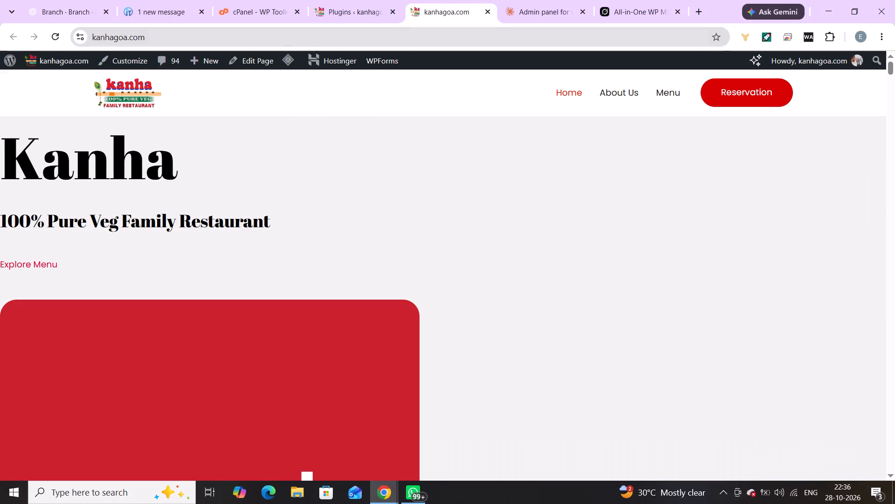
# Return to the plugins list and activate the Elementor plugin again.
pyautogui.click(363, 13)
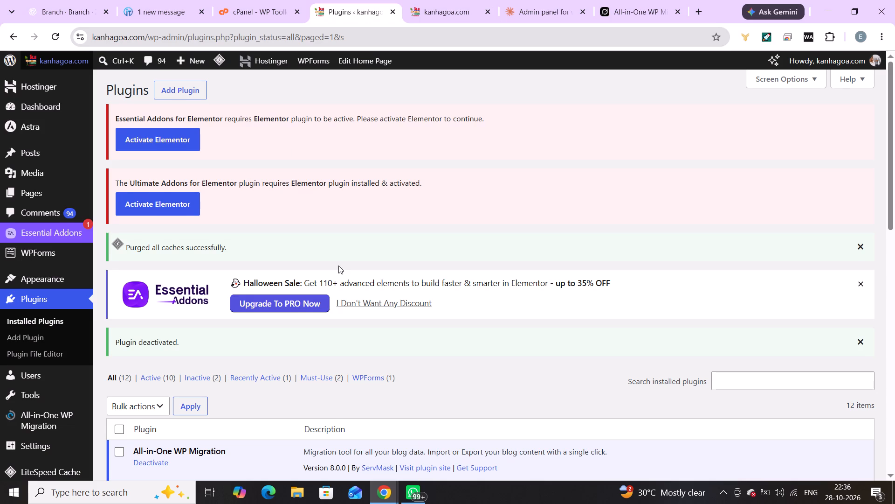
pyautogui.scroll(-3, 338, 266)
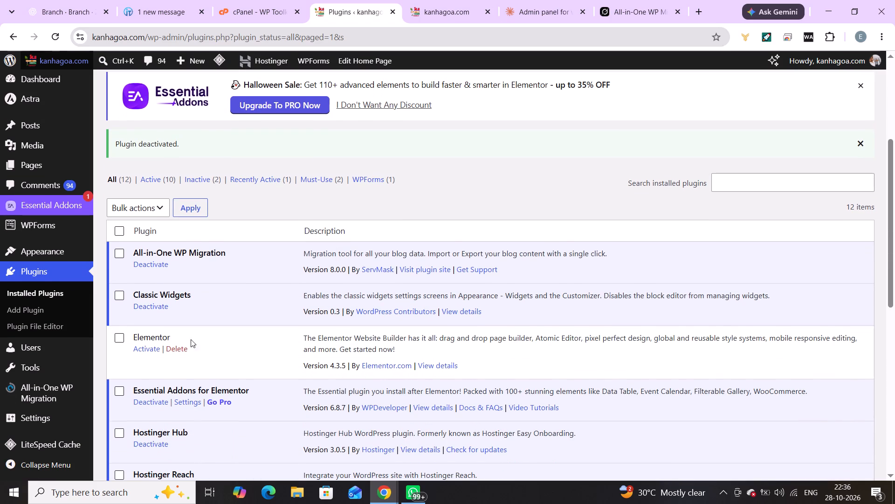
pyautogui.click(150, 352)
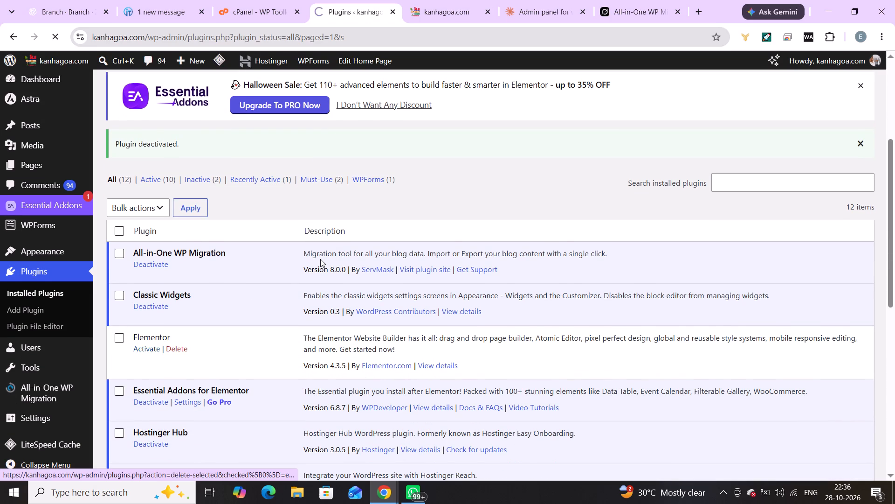
# Reload the kanhagoa.com home page to check it with Elementor active, and close its tab.
pyautogui.click(455, 0)
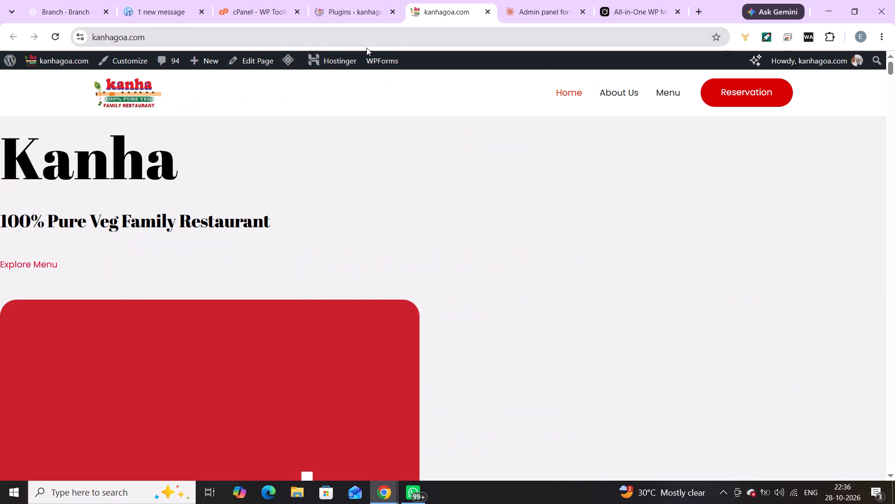
pyautogui.click(56, 28)
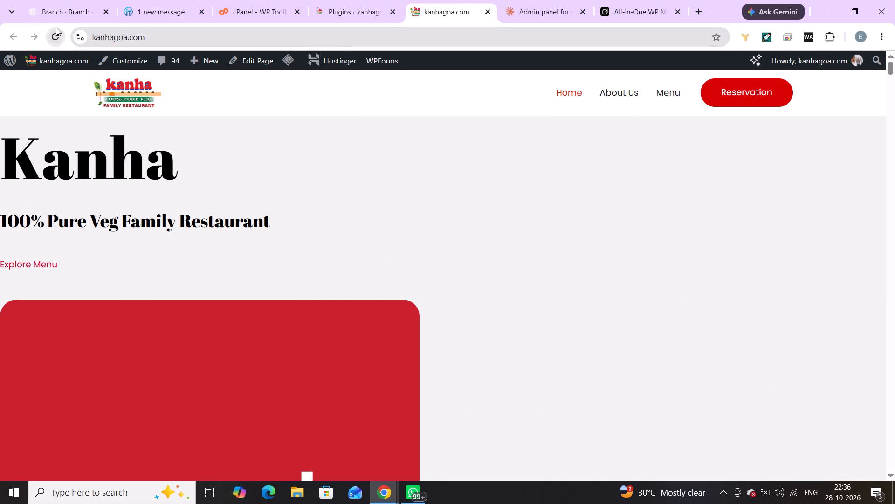
pyautogui.click(56, 28)
pyautogui.click(345, 12)
pyautogui.click(423, 14)
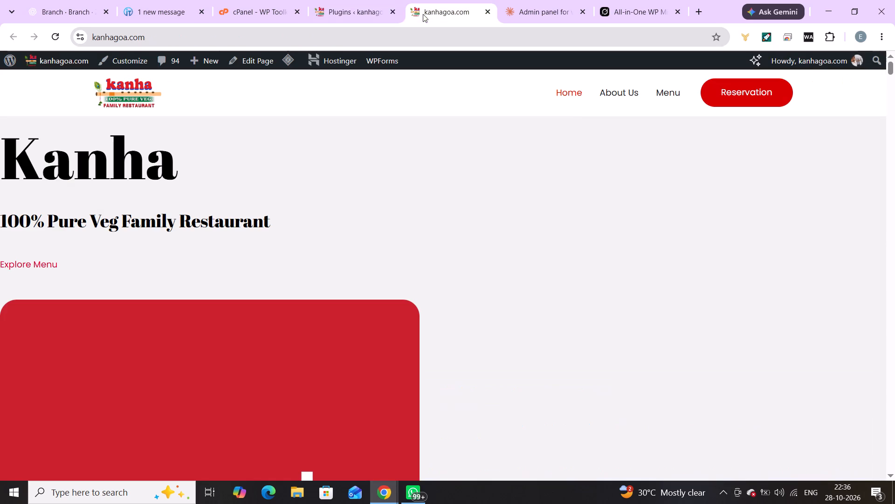
pyautogui.click(50, 40)
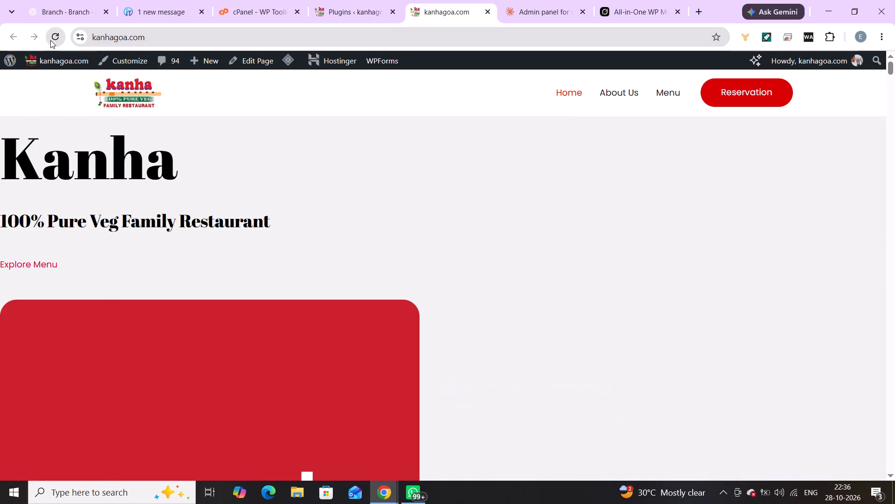
pyautogui.click(50, 40)
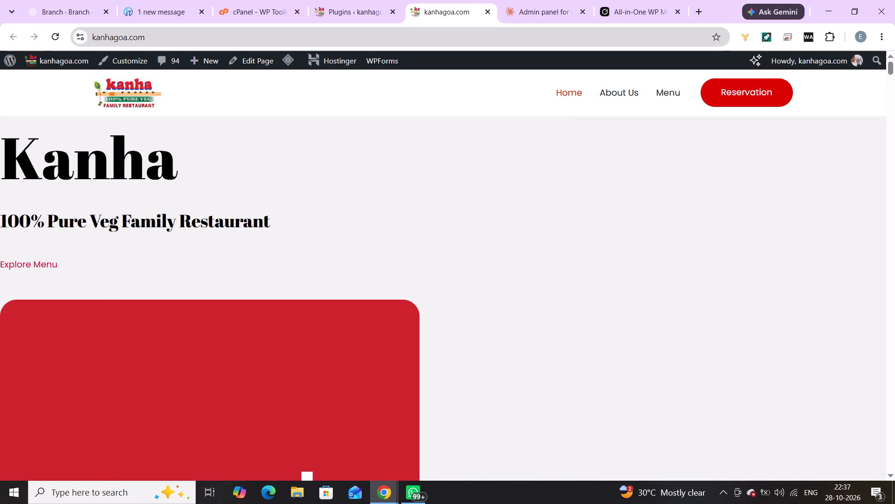
pyautogui.click(489, 11)
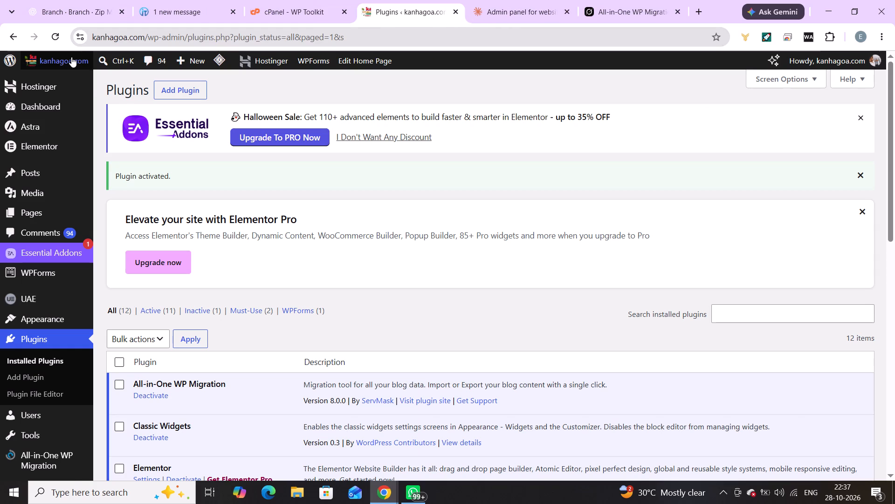
# Visit the site from the WordPress admin and repeatedly force-reload the home page, bypassing the cache, to check its layout.
pyautogui.click(71, 57)
pyautogui.keyDown('ctrl'); pyautogui.click(71, 57); pyautogui.keyUp('ctrl')
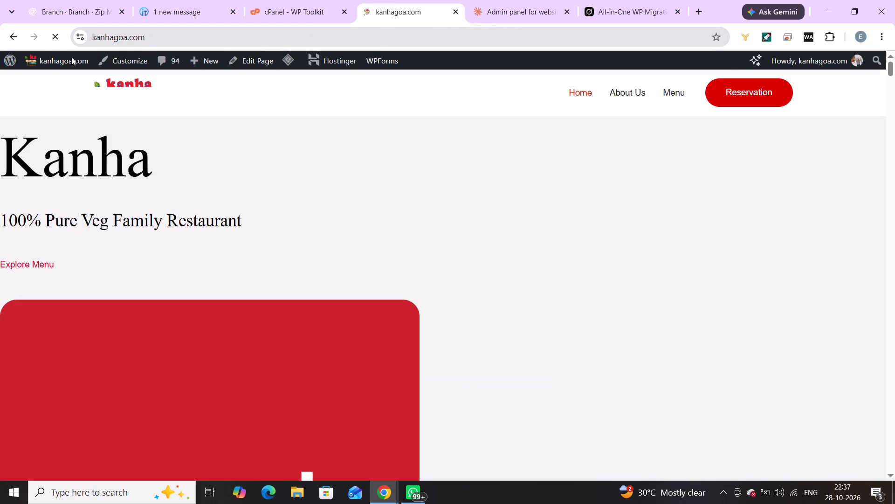
pyautogui.hotkey('ctrl', 'shift', 'r')
pyautogui.hotkey('ctrl', 'shift', 'r')
pyautogui.hotkey('ctrl', 'shift', 'r')
pyautogui.hotkey('ctrl', 'shift', 'r')
pyautogui.hotkey('ctrl', 'shift', 'r')
pyautogui.hotkey('ctrl', 'shift', 'r')
pyautogui.hotkey('ctrl', 'shift', 'r')
pyautogui.hotkey('ctrl', 'shift', 'r')
pyautogui.hotkey('ctrl', 'shift', 'r')
pyautogui.hotkey('ctrl', 'shift', 'r')
pyautogui.hotkey('ctrl', 'shift', 'r')
pyautogui.hotkey('ctrl', 'shift', 'r')
pyautogui.hotkey('ctrl', 'shift', 'r')
pyautogui.hotkey('ctrl', 'shift', 'r')
pyautogui.hotkey('ctrl', 'shift', 'r')
pyautogui.hotkey('ctrl', 'shift', 'r')
pyautogui.hotkey('ctrl', 'shift', 'r')
pyautogui.hotkey('ctrl', 'shift', 'r')
pyautogui.hotkey('ctrl', 'shift', 'r')
pyautogui.hotkey('ctrl', 'shift', 'r')
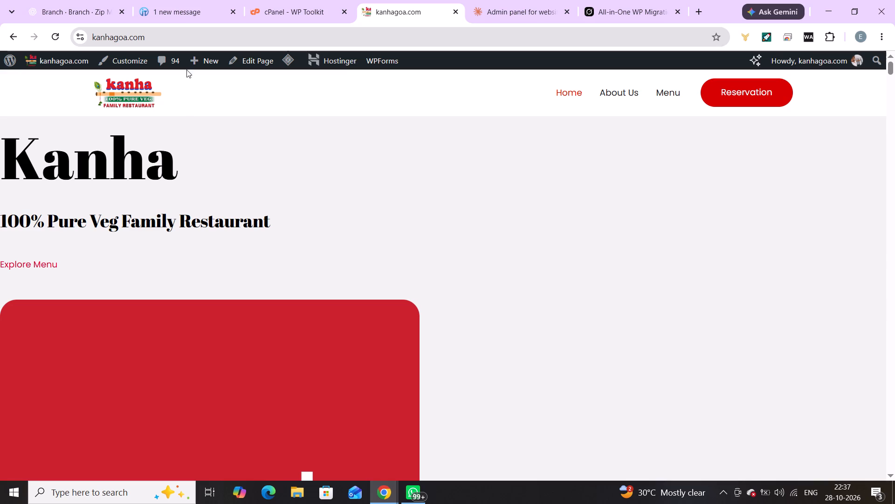
# Copy the site address and open kanhagoa.com in an incognito window to check it as a logged-out visitor.
pyautogui.click(173, 35)
pyautogui.hotkey('ctrl', 'c')
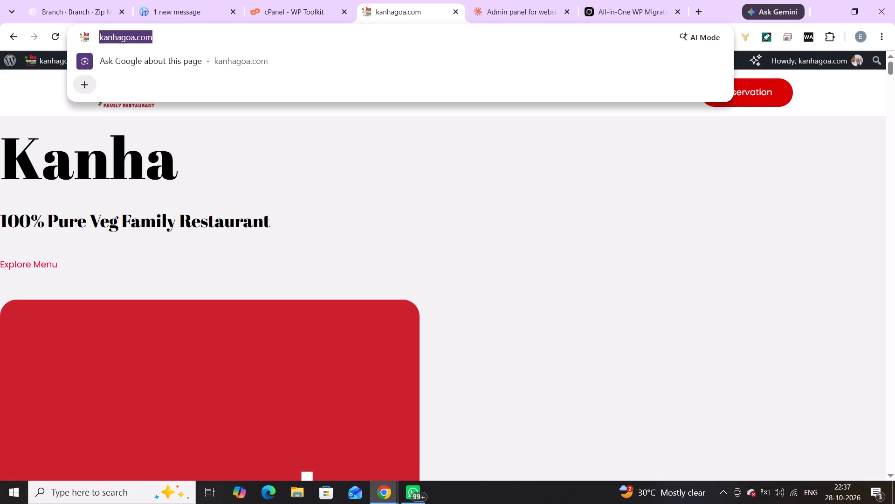
pyautogui.hotkey('ctrl', 'shift', 'n')
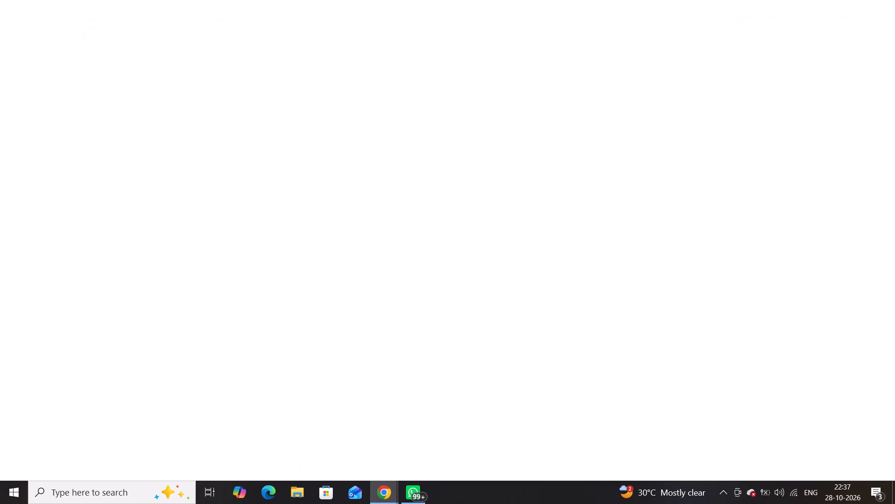
pyautogui.hotkey('ctrl', 'v')
pyautogui.press('Return')
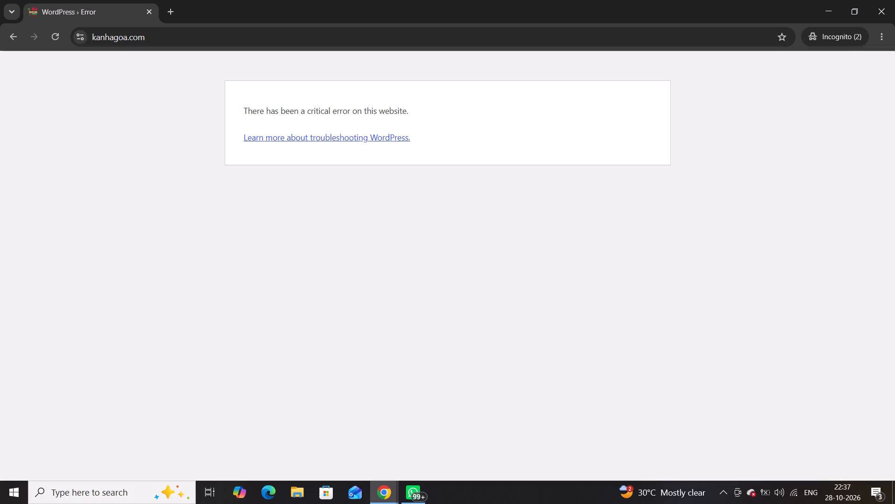
pyautogui.hotkey('alt', 'Tab')
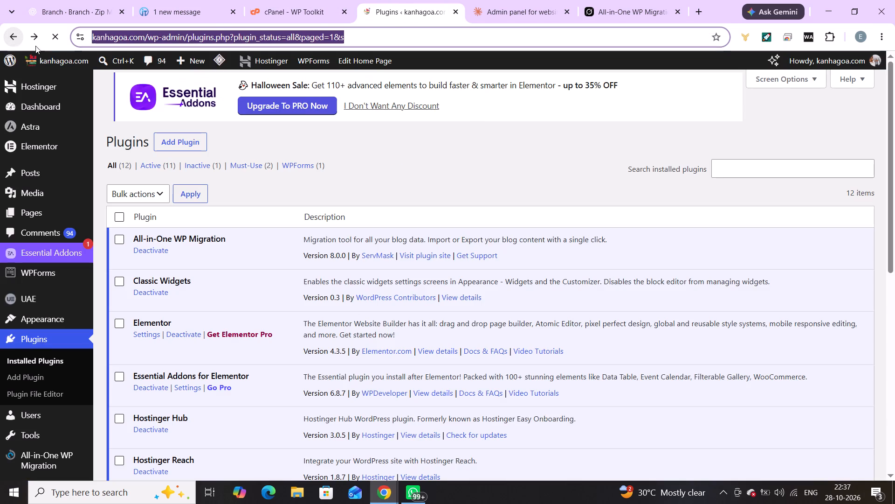
pyautogui.scroll(-2, 343, 256)
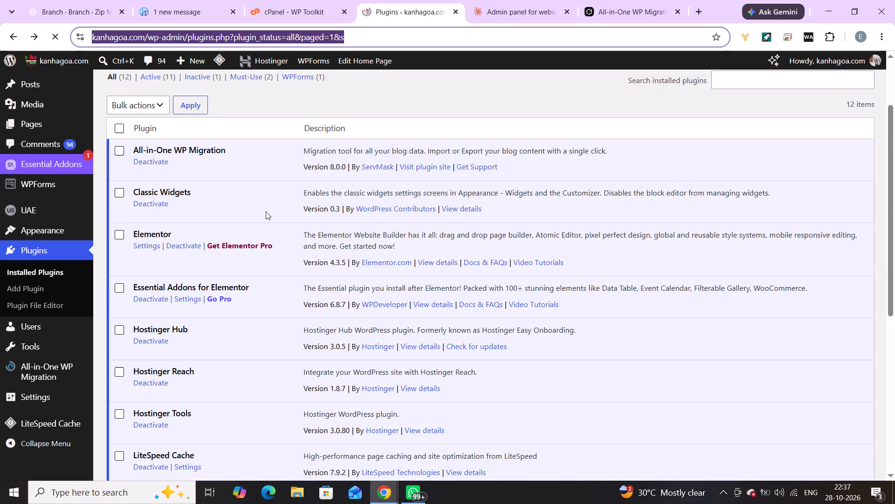
pyautogui.click(137, 272)
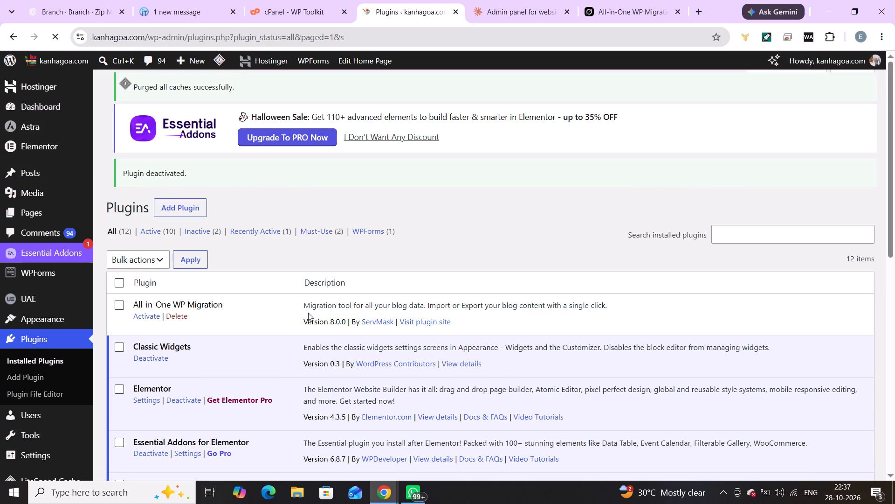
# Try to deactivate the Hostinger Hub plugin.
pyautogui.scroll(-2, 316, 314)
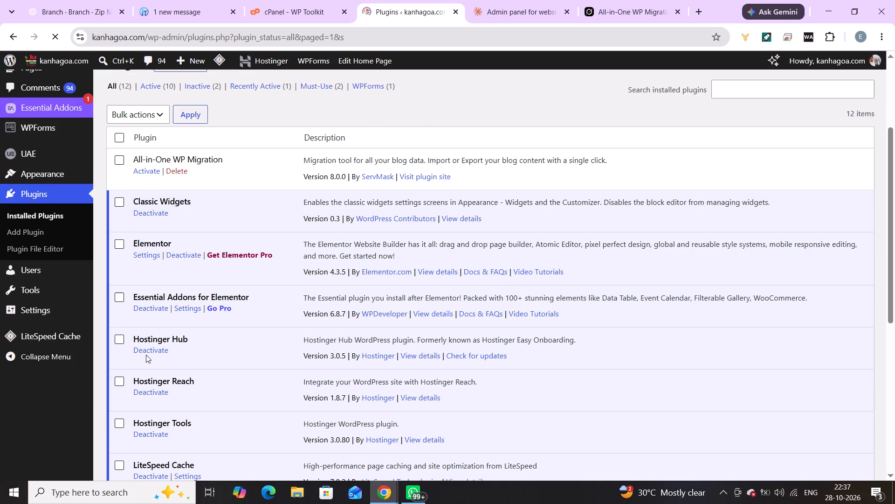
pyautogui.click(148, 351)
# Activate the Premium Addons for Elementor plugin.
pyautogui.scroll(-6, 148, 351)
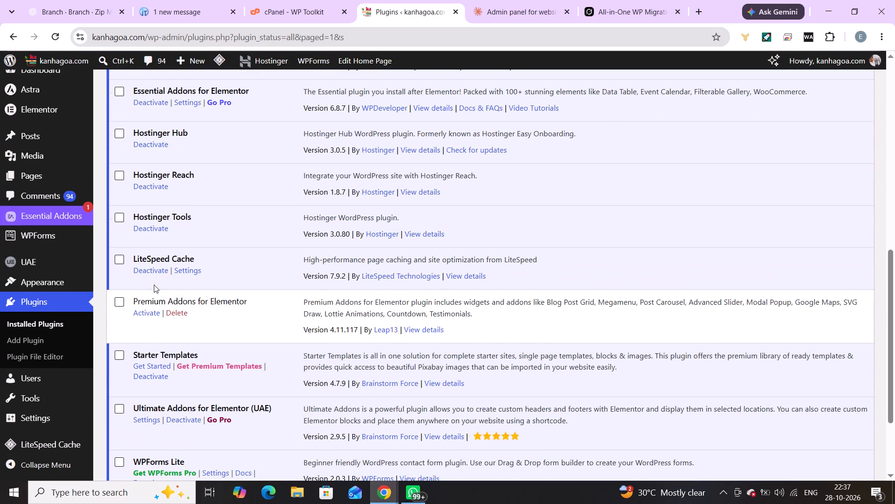
pyautogui.click(145, 310)
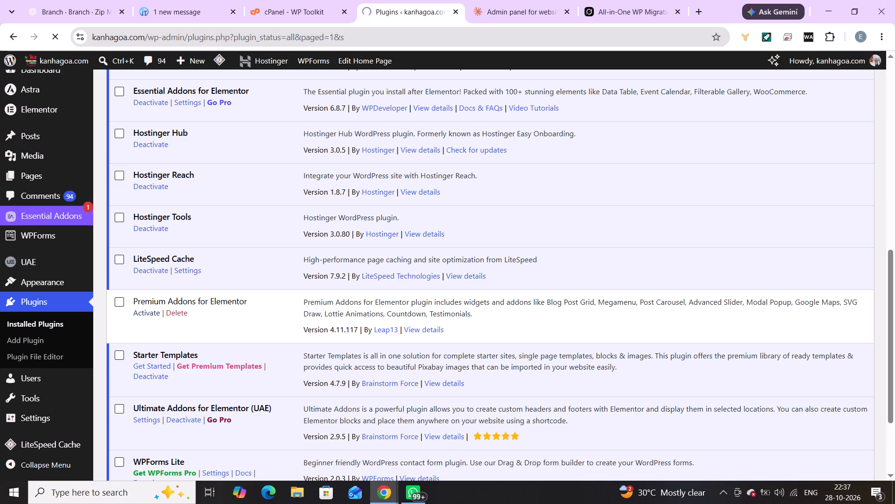
pyautogui.scroll(-1, 193, 267)
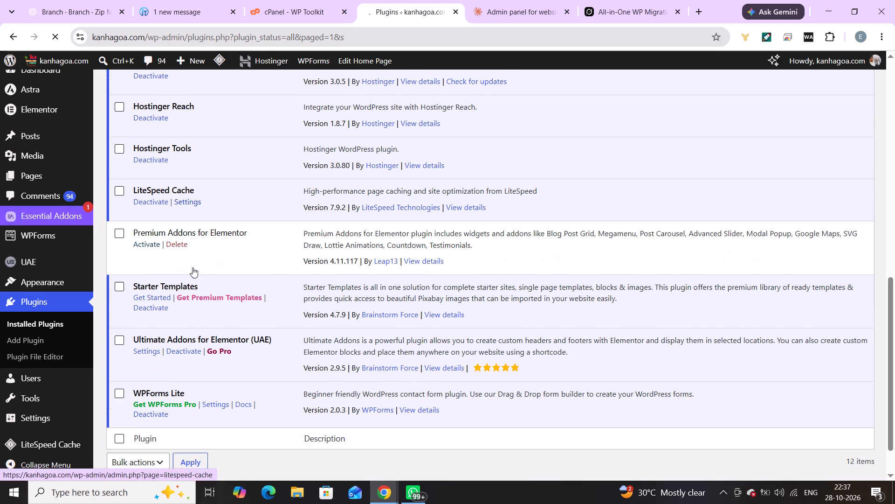
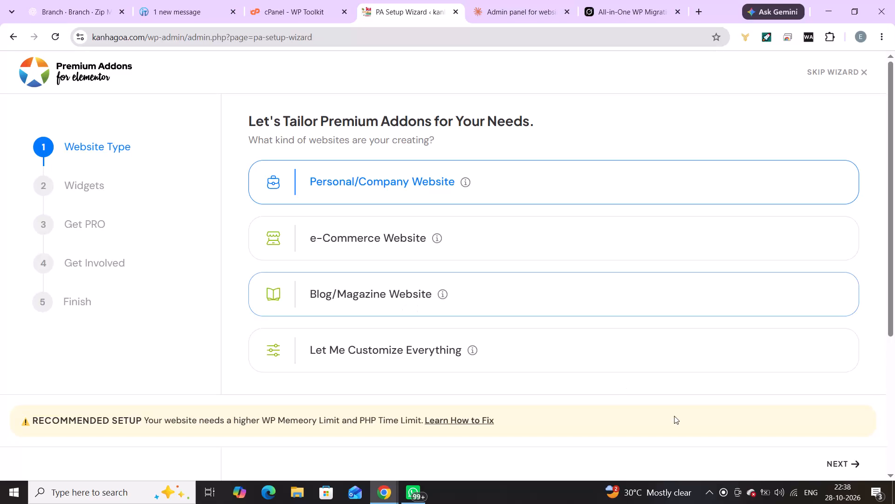
# Continue the Premium Addons setup wizard with the Personal/Company Website type, and skip the rest of the wizard.
pyautogui.click(829, 466)
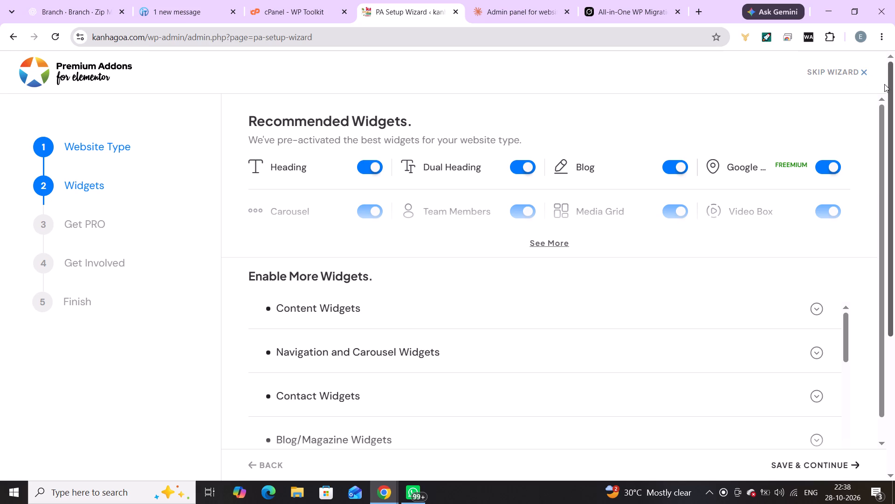
pyautogui.doubleClick(867, 74)
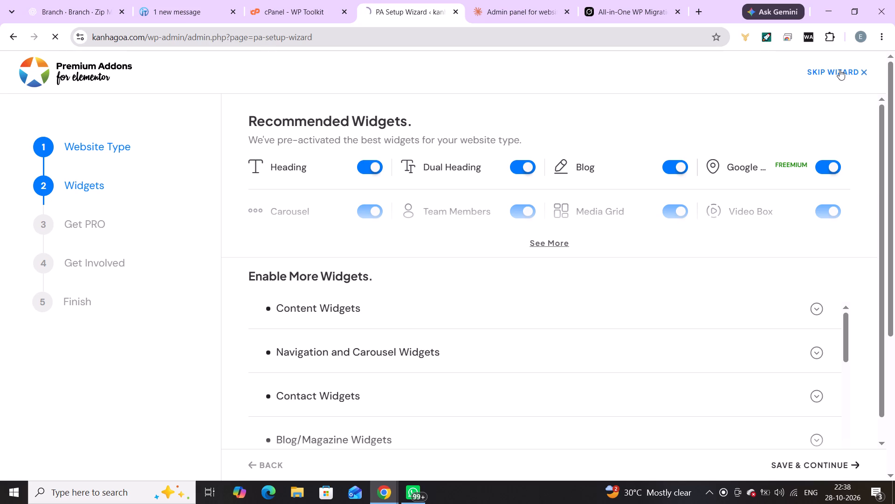
pyautogui.click(840, 70)
# Deactivate the Hostinger Tools plugin in the installed plugins list.
pyautogui.scroll(-4, 327, 241)
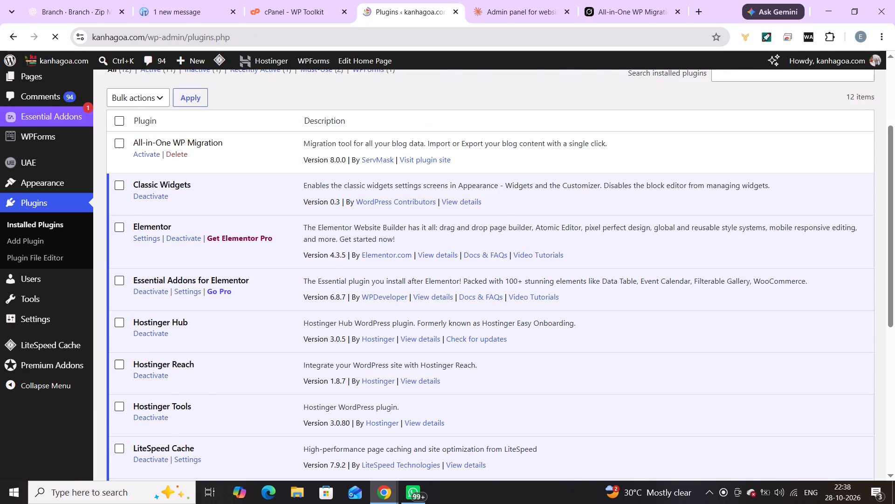
pyautogui.click(150, 226)
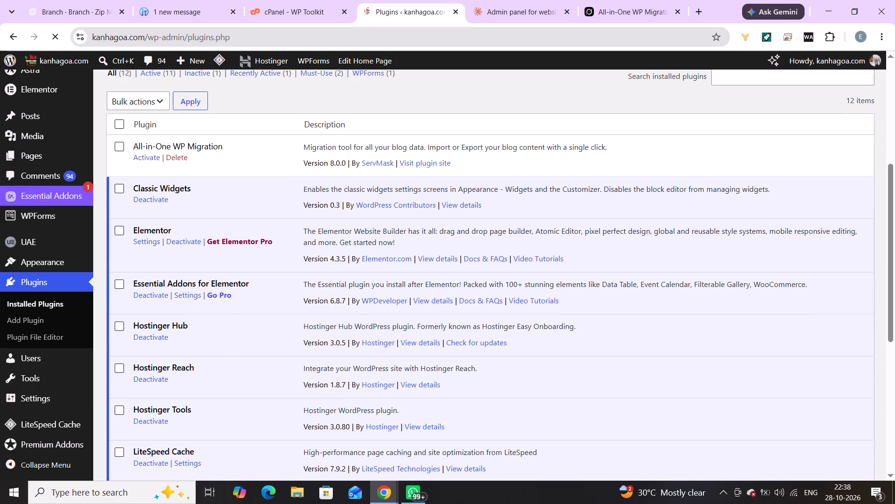
pyautogui.scroll(-3, 233, 298)
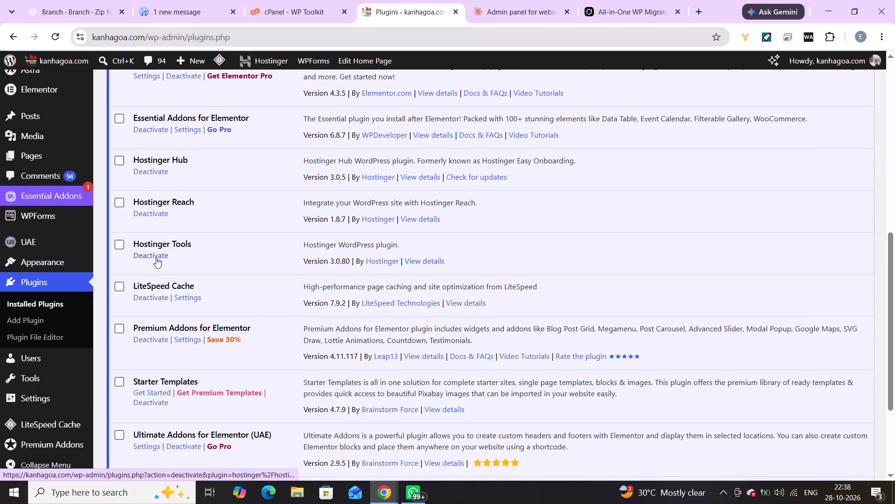
pyautogui.click(156, 258)
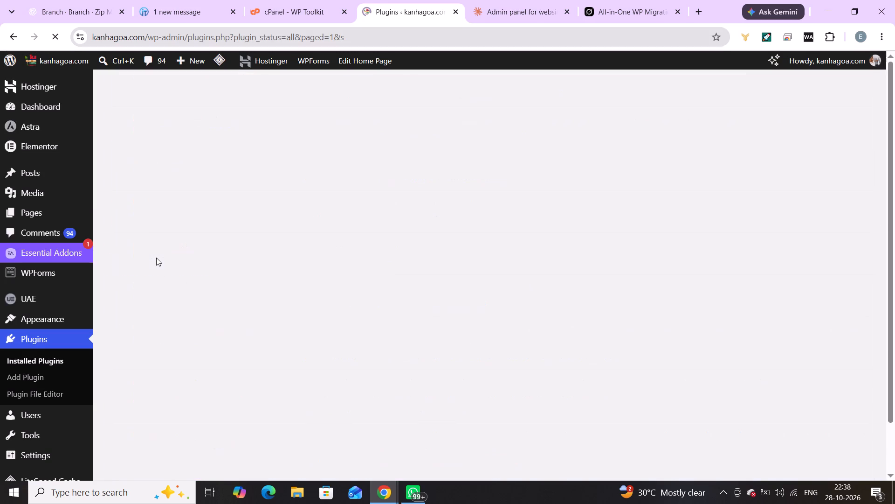
# Deactivate the Hostinger Reach plugin.
pyautogui.scroll(-8, 156, 258)
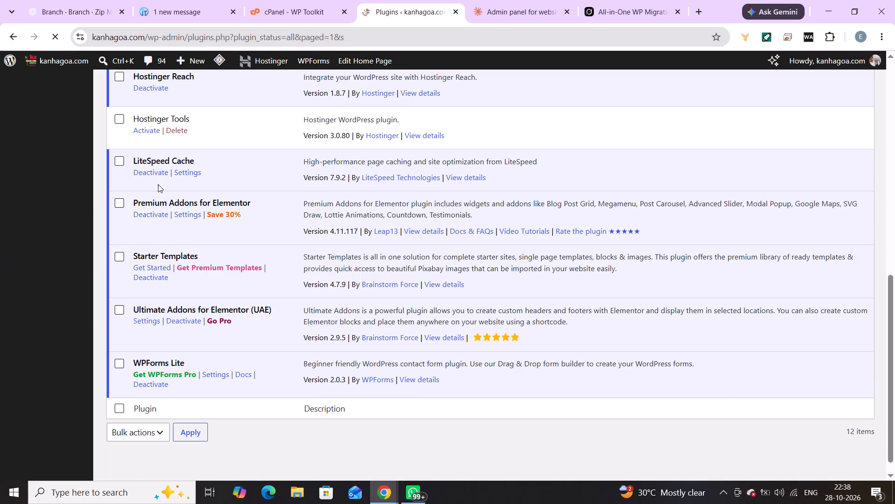
pyautogui.scroll(1, 187, 175)
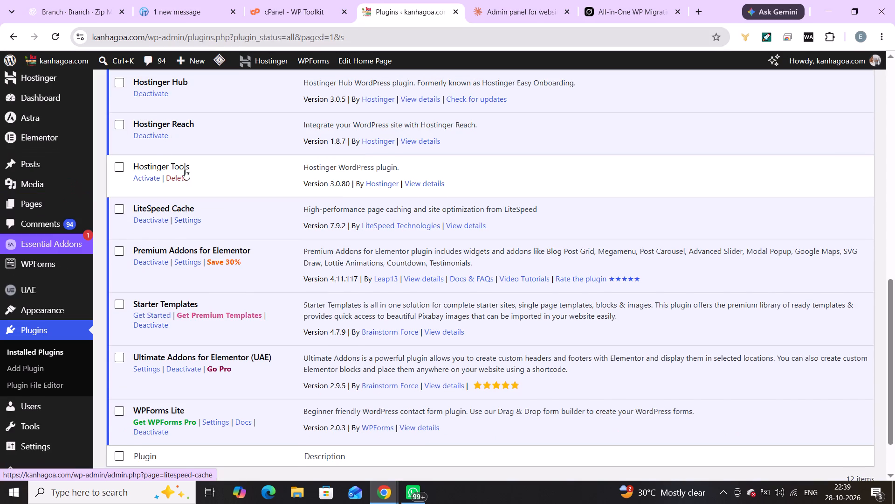
pyautogui.click(148, 136)
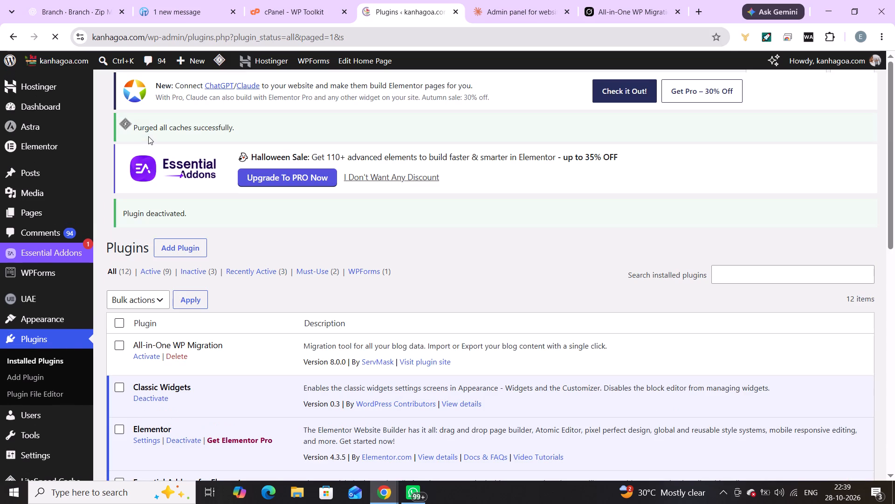
# Deactivate the Hostinger Hub plugin.
pyautogui.scroll(-3, 187, 256)
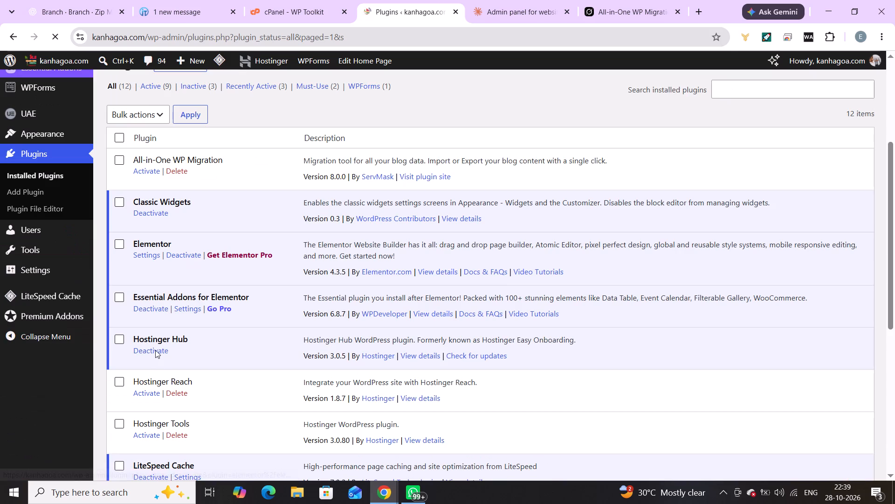
pyautogui.click(155, 350)
pyautogui.scroll(-3, 155, 350)
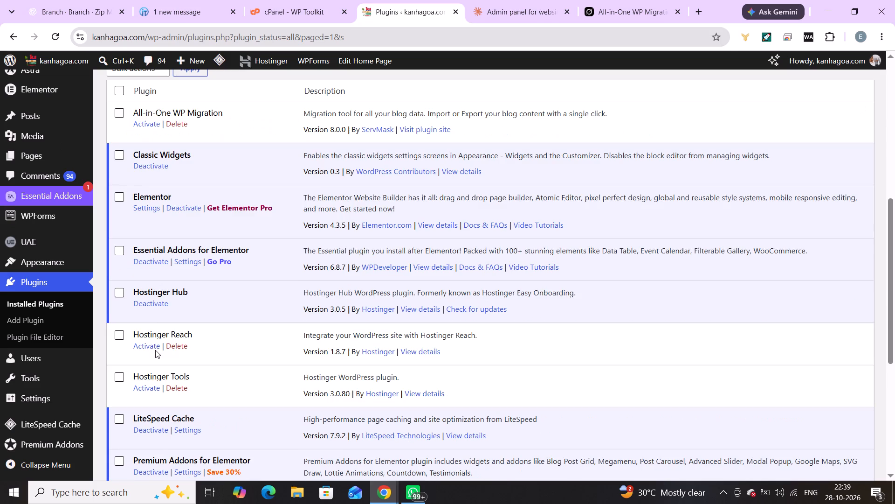
pyautogui.click(153, 303)
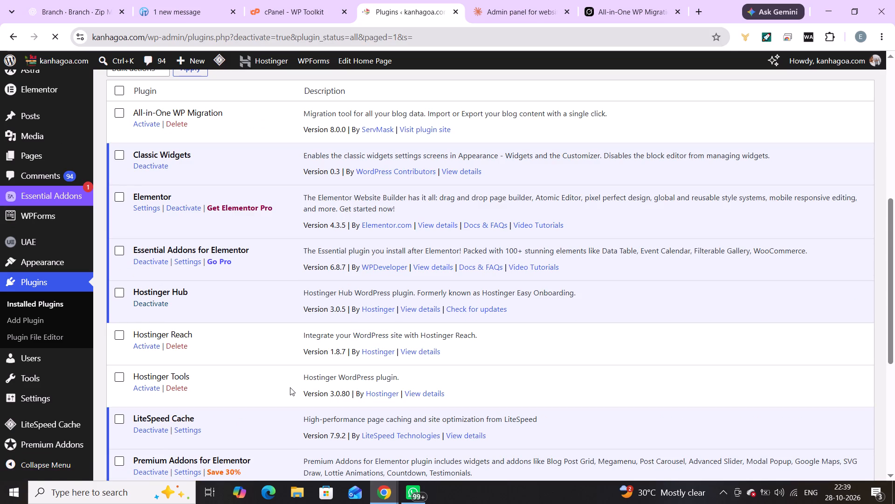
pyautogui.scroll(-6, 290, 387)
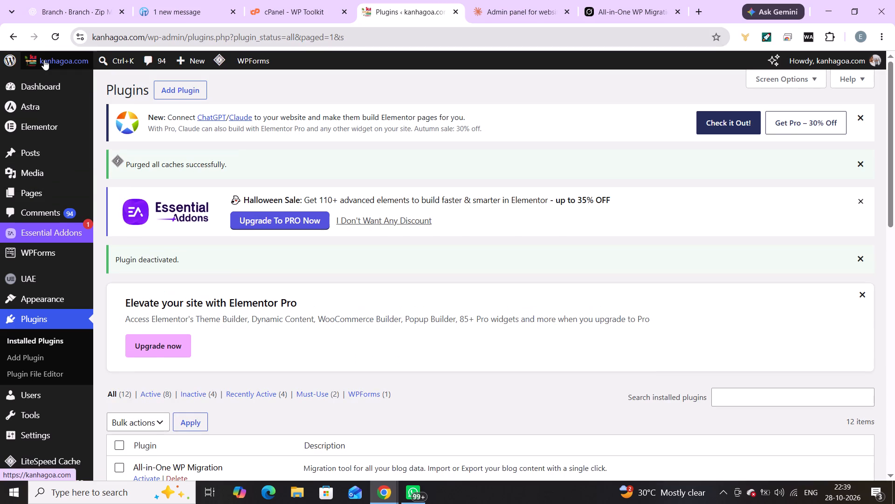
# Open the kanhagoa.com front end in a new tab to check whether the site loads.
pyautogui.keyDown('ctrl'); pyautogui.click(44, 60); pyautogui.keyUp('ctrl')
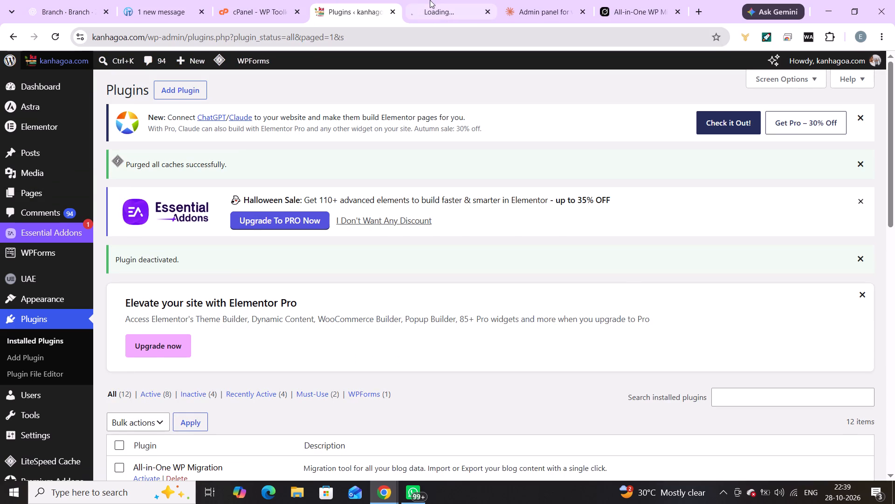
pyautogui.click(430, 0)
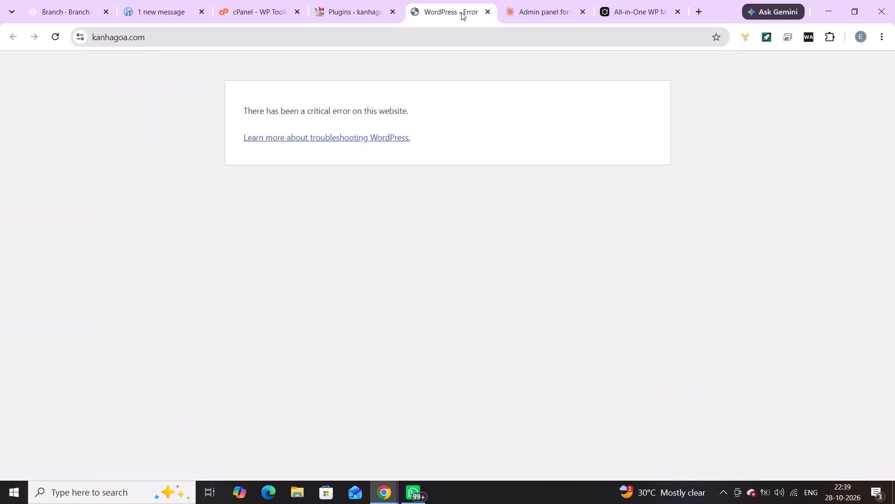
# Return to the plugins list and deactivate the Classic Widgets plugin.
pyautogui.click(337, 16)
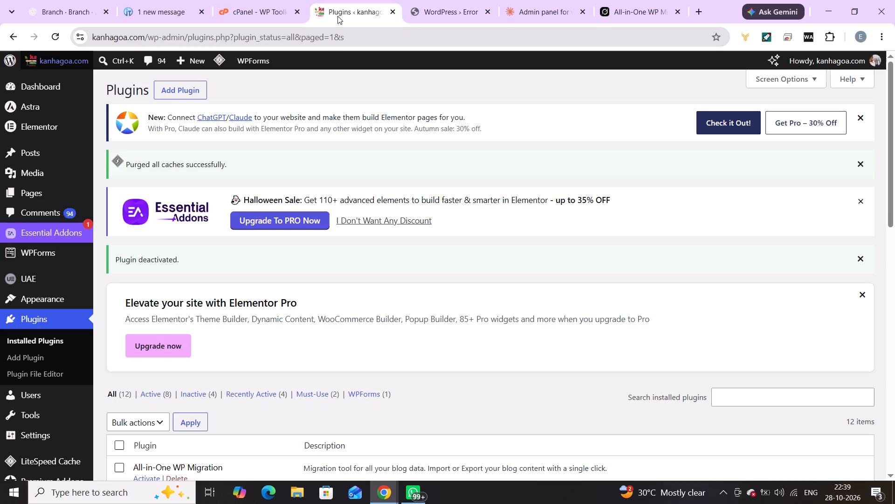
pyautogui.scroll(-2, 235, 247)
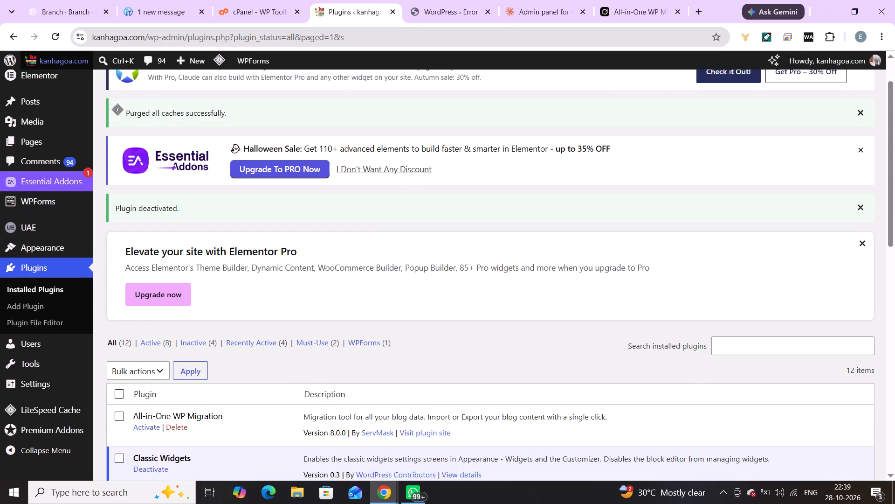
pyautogui.scroll(-3, 235, 247)
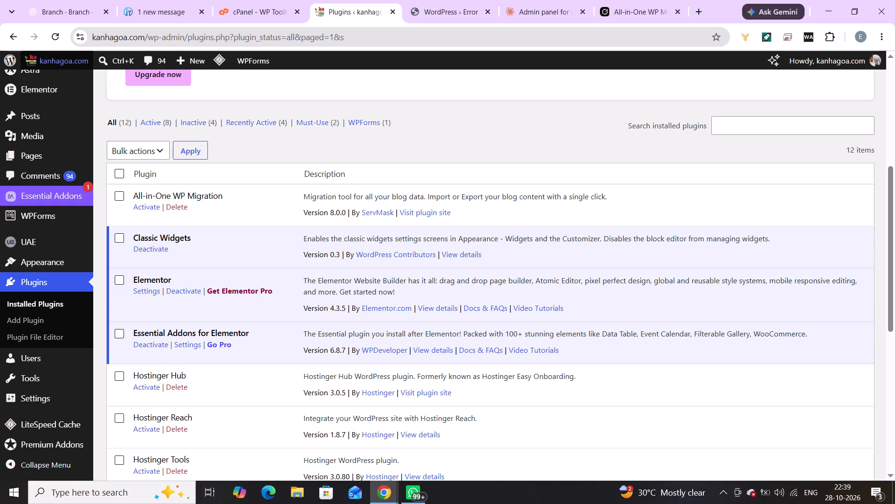
pyautogui.scroll(-1, 216, 333)
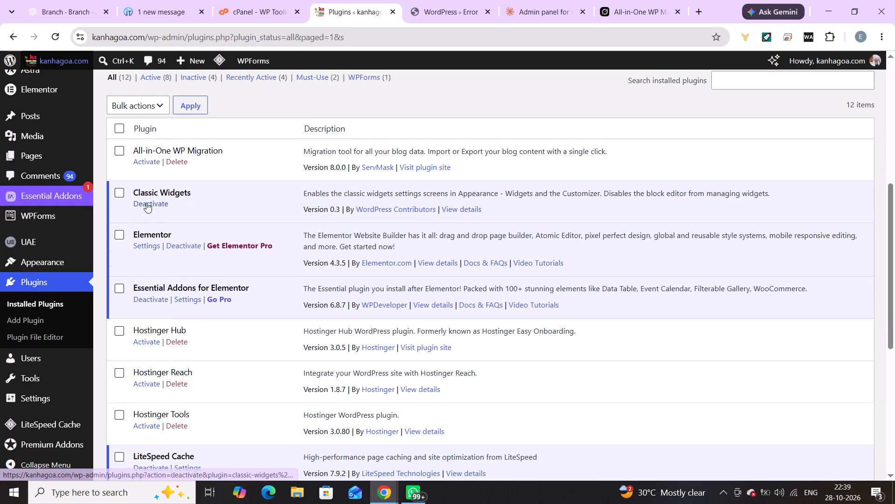
pyautogui.click(146, 203)
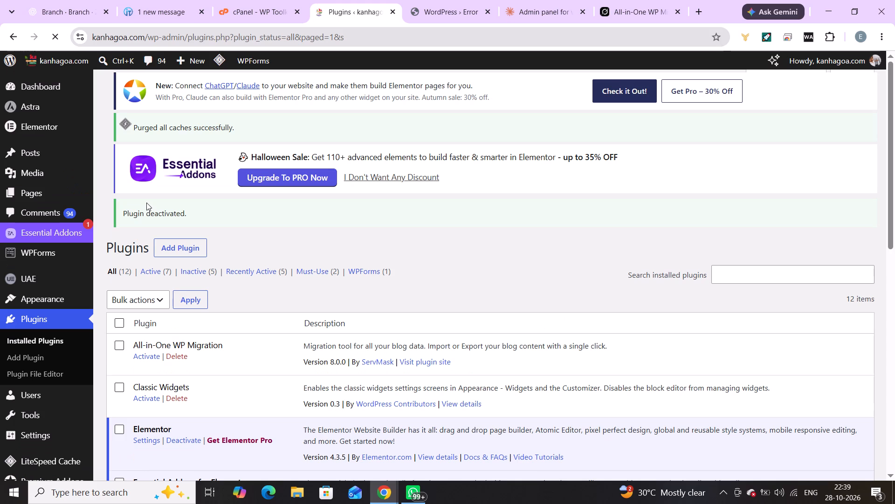
# Force-reload the kanhagoa.com front end repeatedly to recheck the site, and close its tab.
pyautogui.click(474, 0)
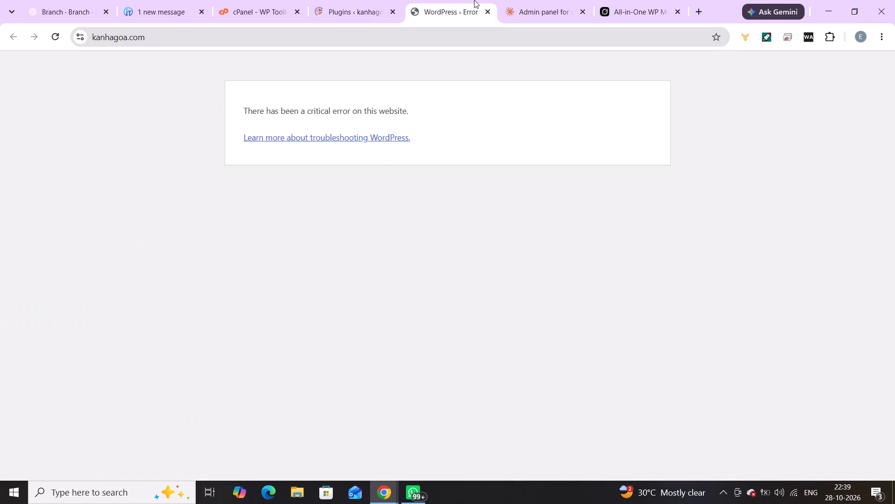
pyautogui.hotkey('ctrl', 'shift', 'r')
pyautogui.hotkey('ctrl', 'shift', 'r')
pyautogui.hotkey('ctrl', 'shift', 'r')
pyautogui.hotkey('ctrl', 'shift', 'r')
pyautogui.hotkey('ctrl', 'shift', 'r')
pyautogui.click(487, 11)
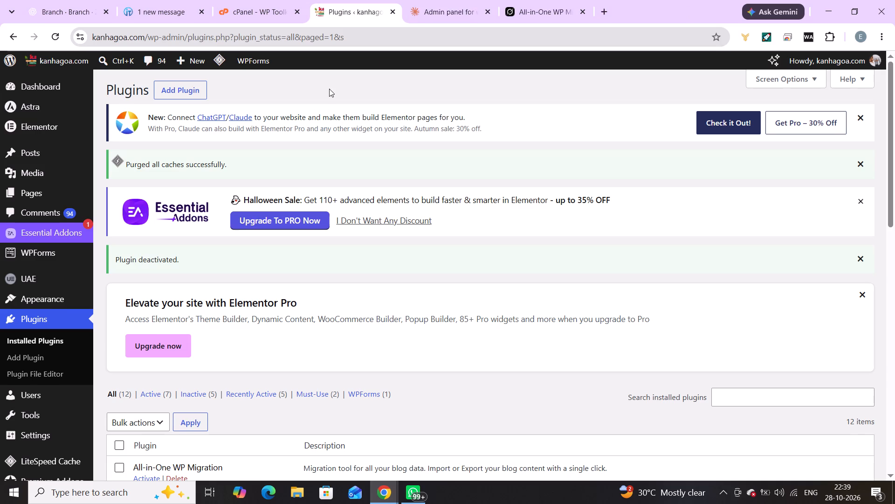
# Deactivate the Ultimate Addons for Elementor (UAE) plugin, skipping the feedback form.
pyautogui.scroll(-3, 286, 211)
pyautogui.scroll(-7, 244, 316)
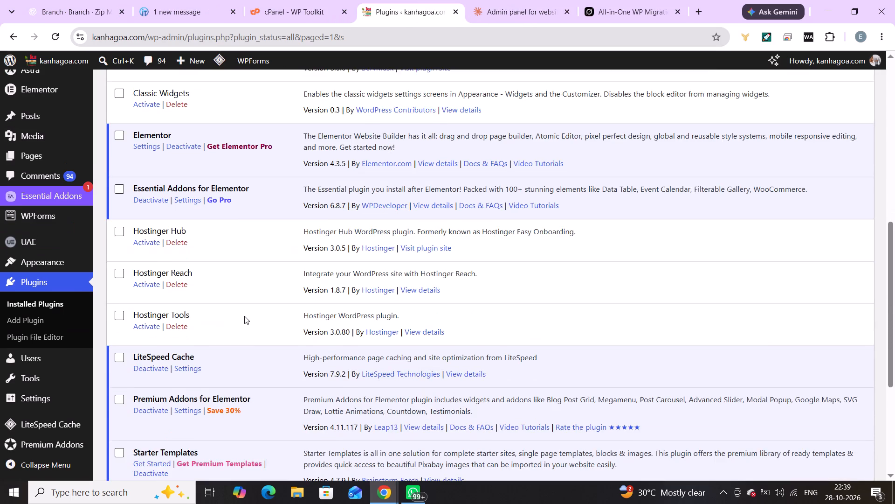
pyautogui.scroll(-8, 244, 316)
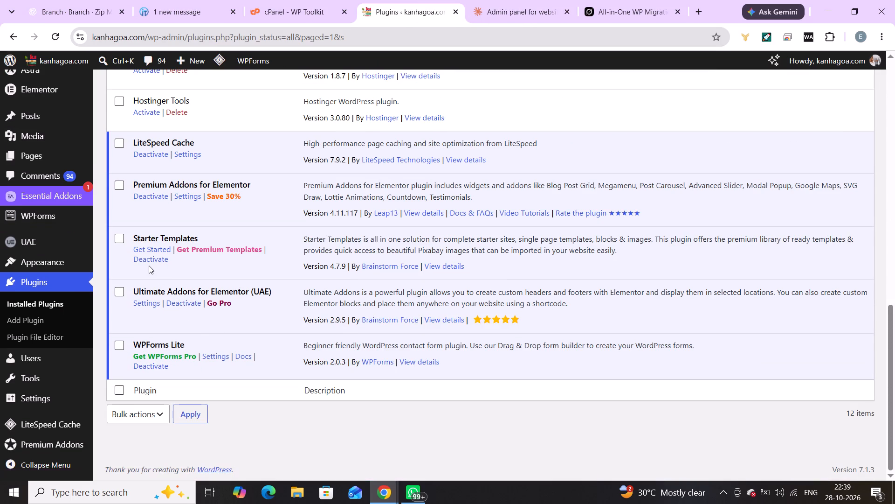
pyautogui.click(185, 306)
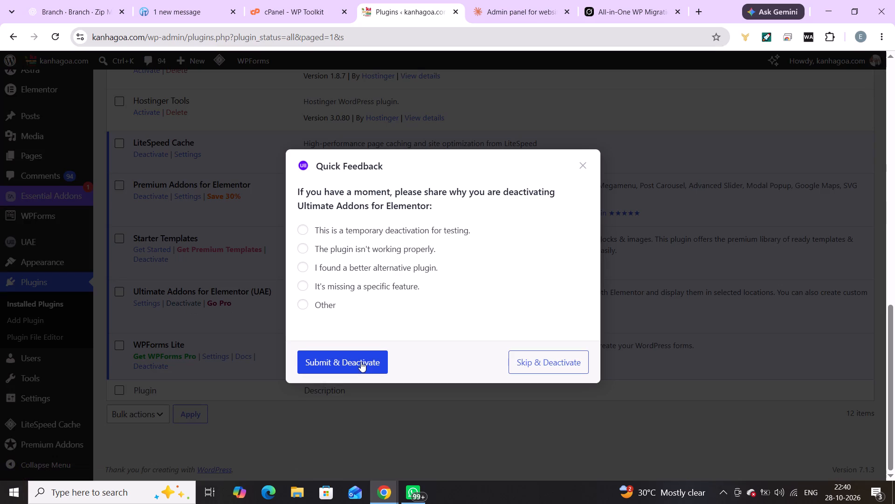
pyautogui.click(567, 367)
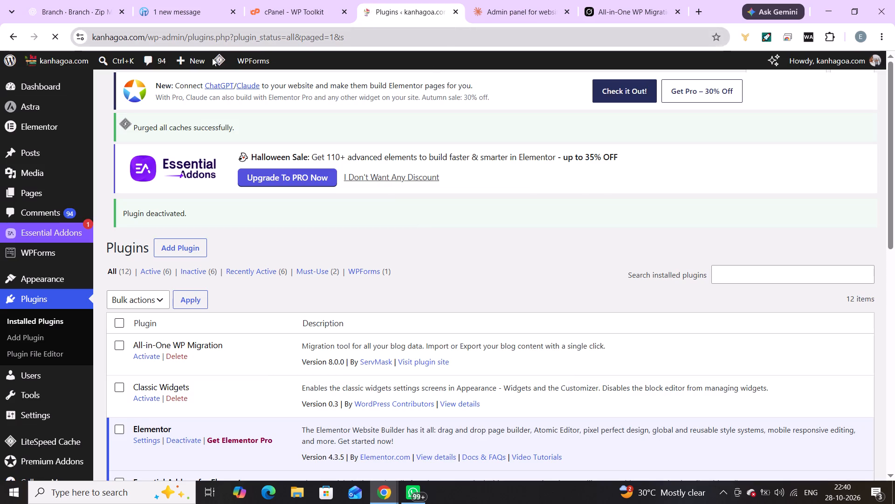
# Open kanhagoa.com in a new tab, force-reload it repeatedly to recheck the site, and close the tab.
pyautogui.keyDown('ctrl'); pyautogui.click(82, 66); pyautogui.keyUp('ctrl')
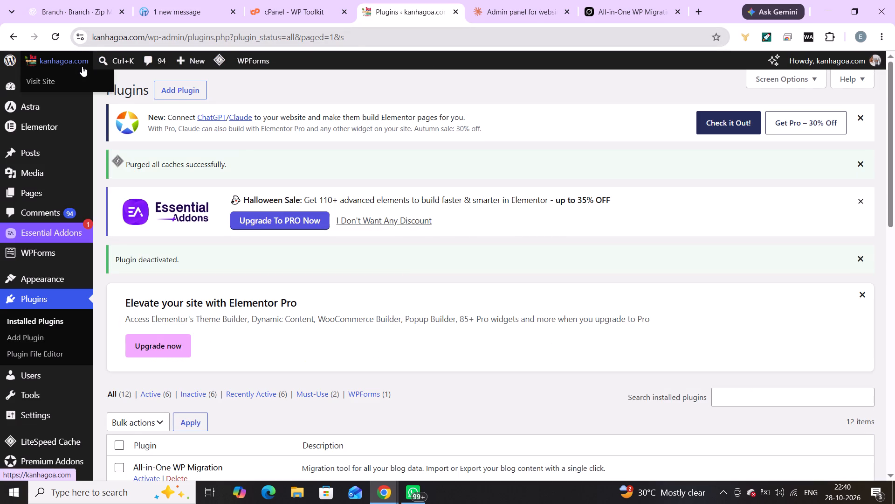
pyautogui.click(436, 1)
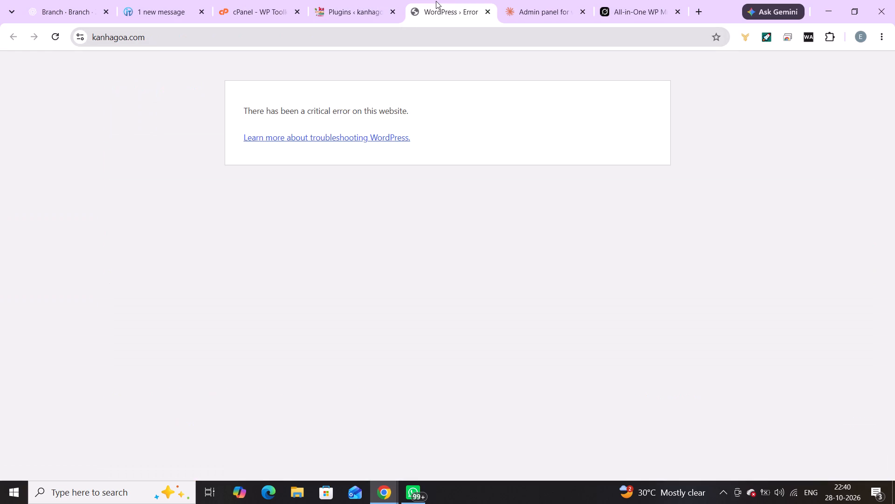
pyautogui.hotkey('ctrl', 'shift', 'r')
pyautogui.hotkey('ctrl', 'shift', 'r')
pyautogui.hotkey('ctrl', 'shift', 'r')
pyautogui.hotkey('ctrl', 'shift', 'r')
pyautogui.hotkey('ctrl', 'shift', 'r')
pyautogui.hotkey('ctrl', 'shift', 'r')
pyautogui.click(486, 14)
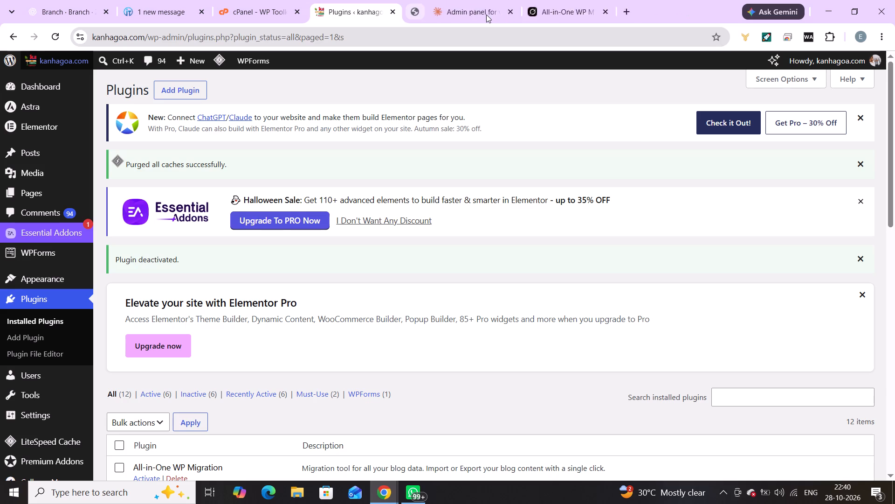
# Reactivate the Ultimate Addons for Elementor (UAE) plugin.
pyautogui.scroll(-9, 250, 258)
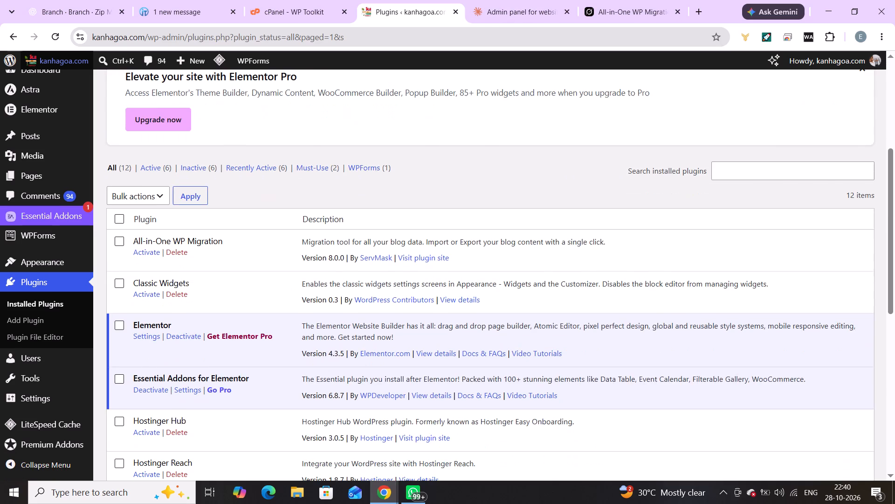
pyautogui.scroll(-4, 250, 258)
pyautogui.click(138, 302)
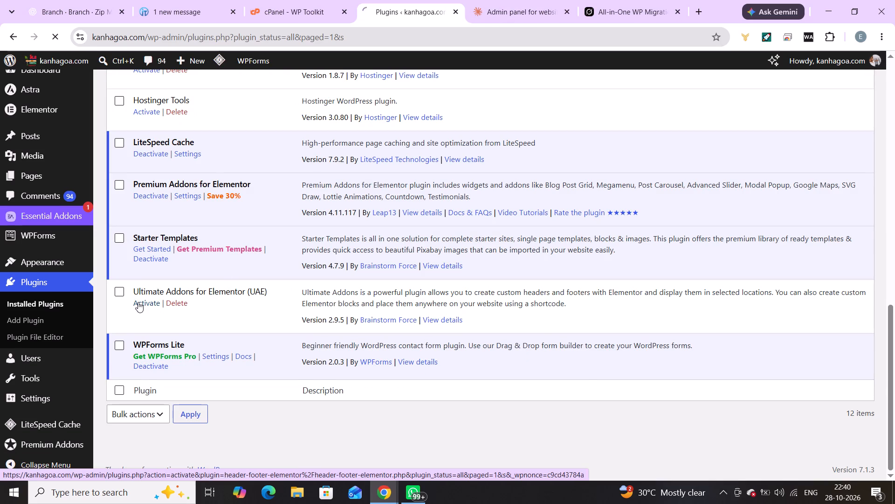
# Delete the inactive Hostinger Hub, Hostinger Reach and Hostinger Tools plugins, accepting each deletion.
pyautogui.scroll(-6, 138, 302)
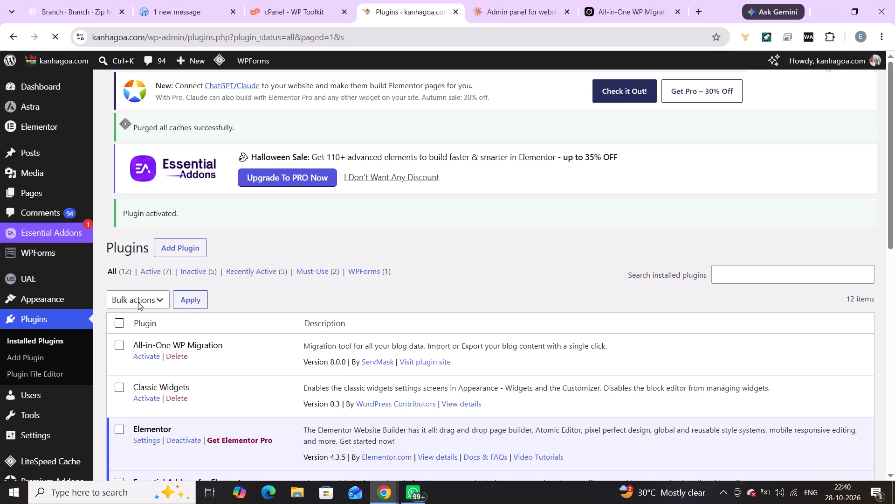
pyautogui.scroll(-13, 138, 302)
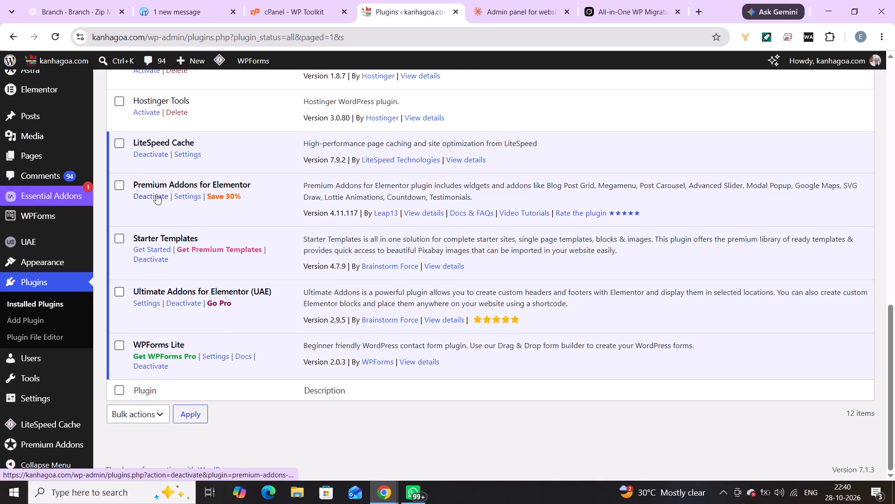
pyautogui.scroll(1, 156, 194)
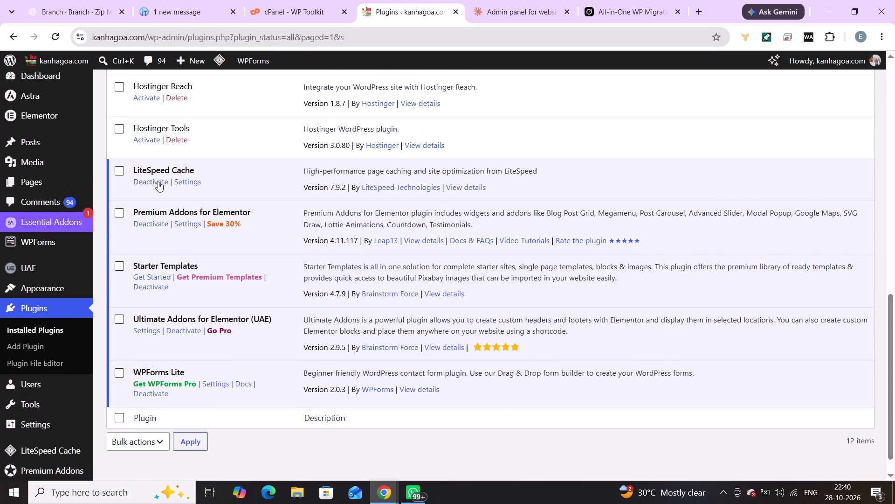
pyautogui.scroll(2, 158, 182)
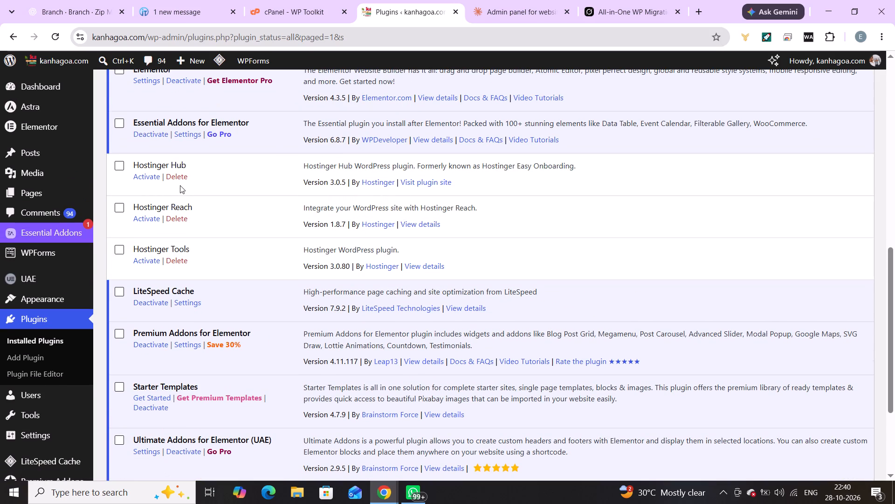
pyautogui.click(179, 177)
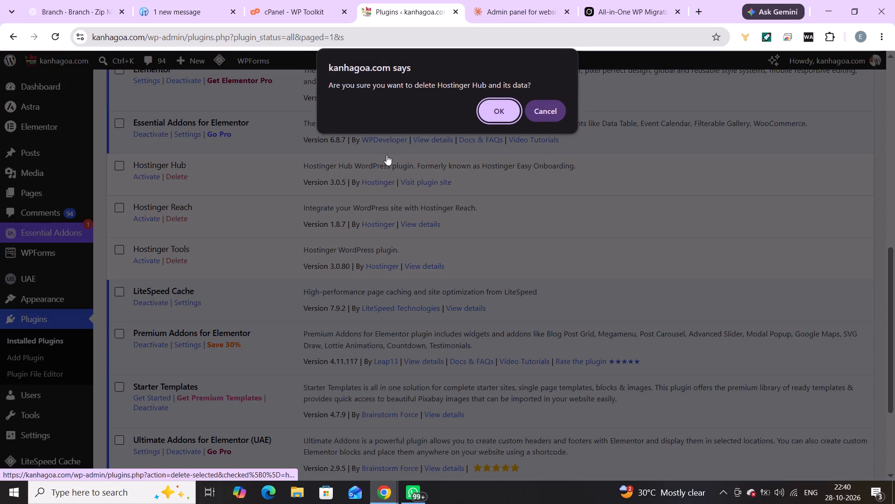
pyautogui.click(491, 106)
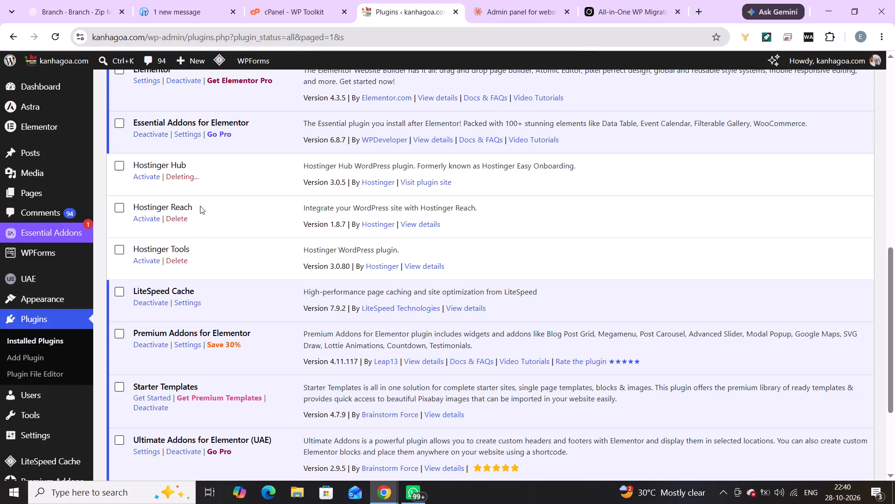
pyautogui.click(184, 218)
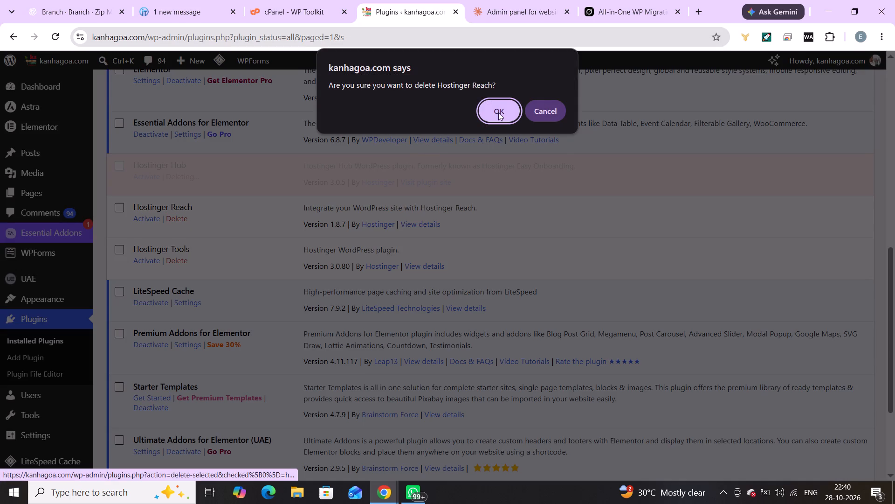
pyautogui.click(502, 110)
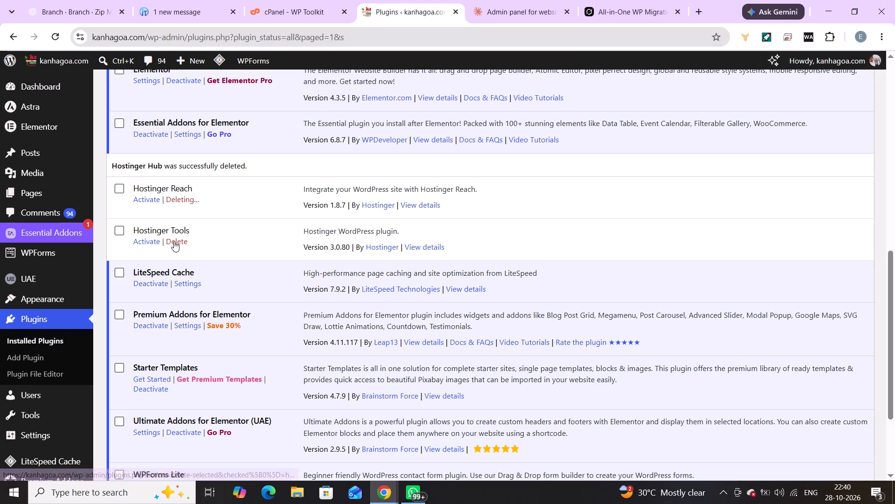
pyautogui.click(174, 241)
pyautogui.click(513, 105)
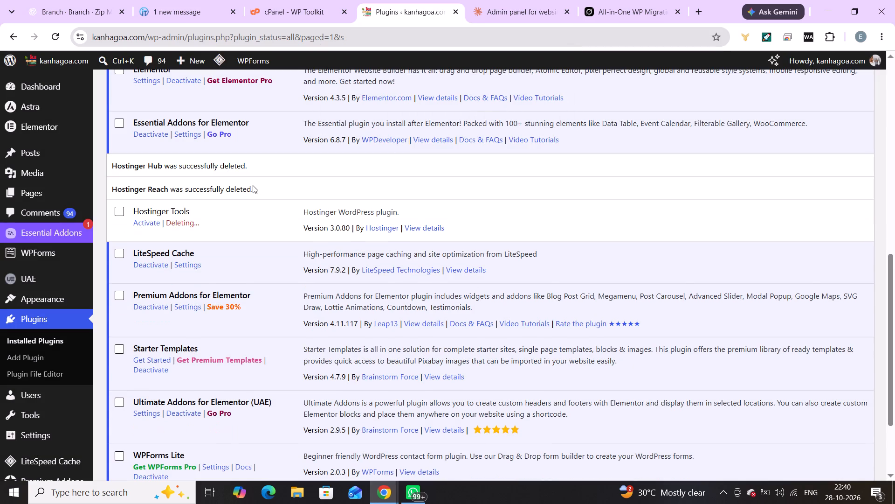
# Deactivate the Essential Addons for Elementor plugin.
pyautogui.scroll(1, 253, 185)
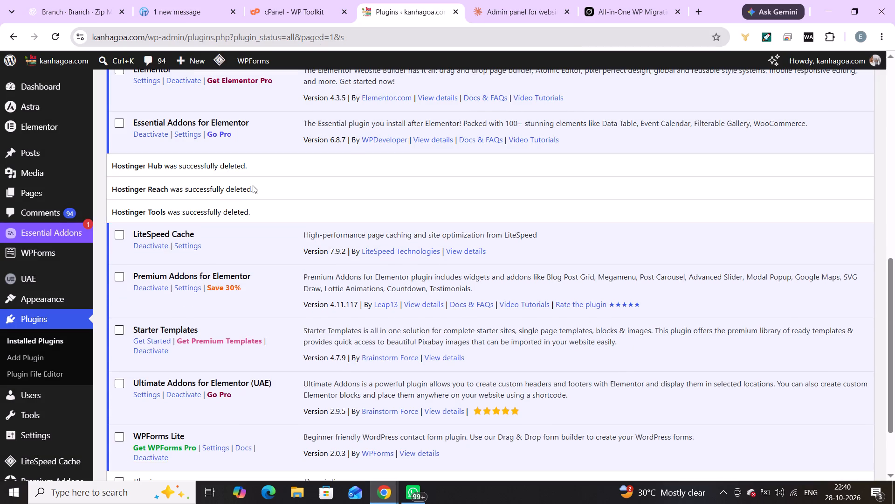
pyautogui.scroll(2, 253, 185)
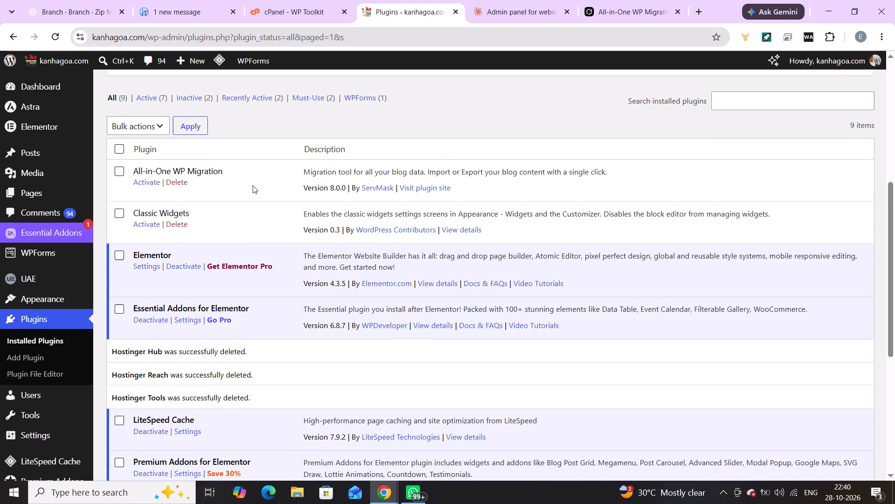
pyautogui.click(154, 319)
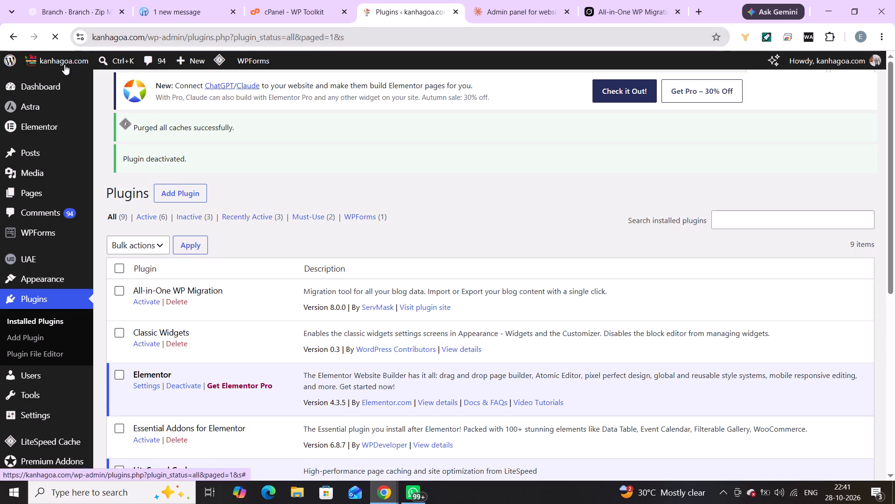
# Open the kanhagoa.com front end in a new tab to recheck the site.
pyautogui.keyDown('ctrl'); pyautogui.click(64, 64); pyautogui.keyUp('ctrl')
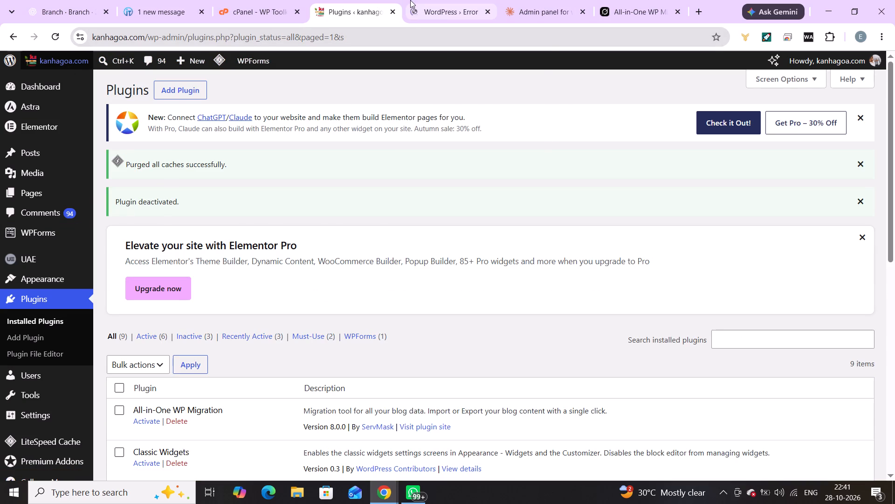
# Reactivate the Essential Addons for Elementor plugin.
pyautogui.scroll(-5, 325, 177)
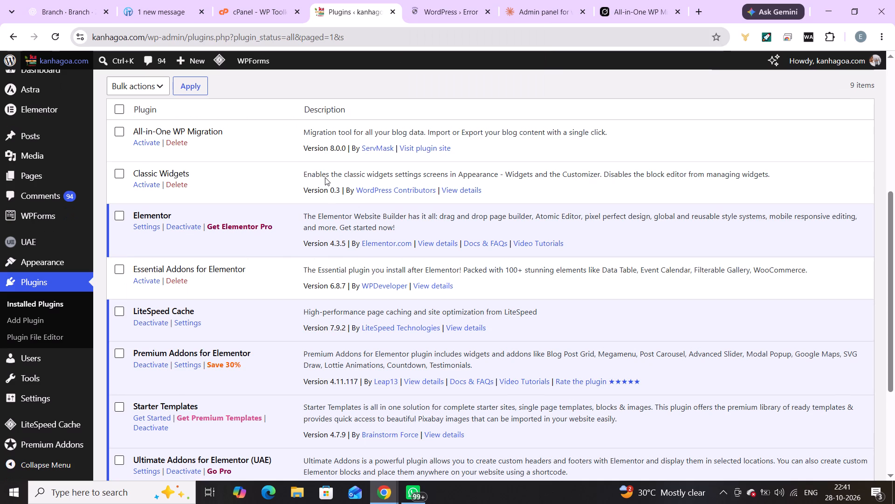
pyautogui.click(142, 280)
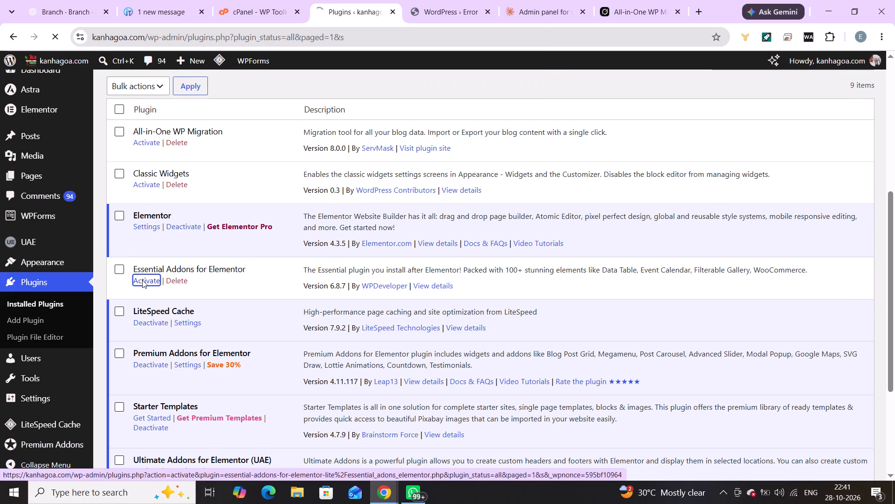
# Deactivate the main Elementor plugin, skipping the feedback form.
pyautogui.scroll(-1, 202, 265)
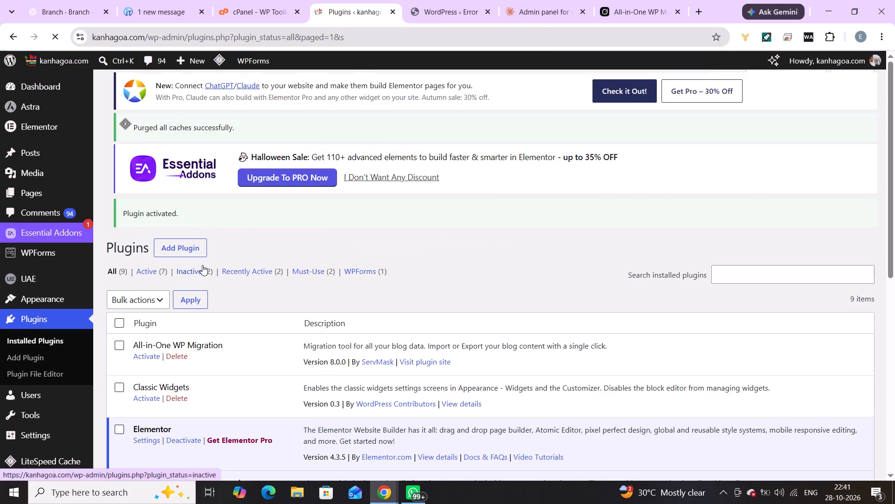
pyautogui.scroll(-2, 202, 265)
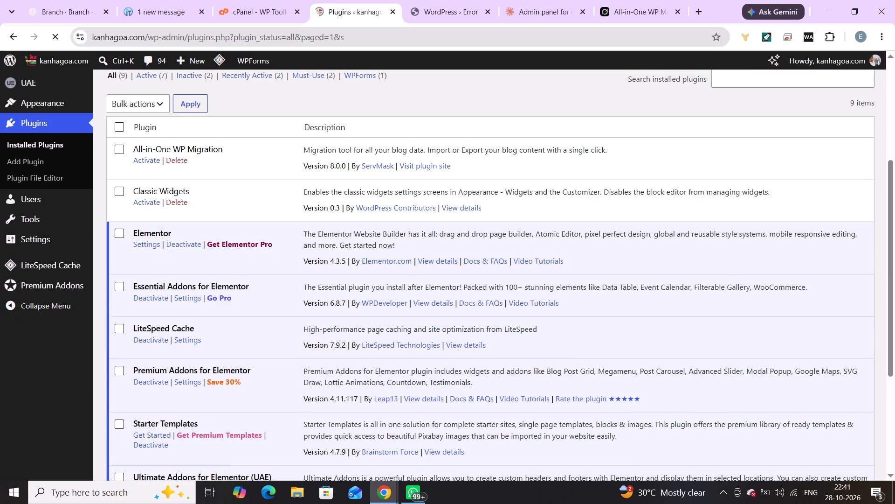
pyautogui.scroll(-1, 217, 309)
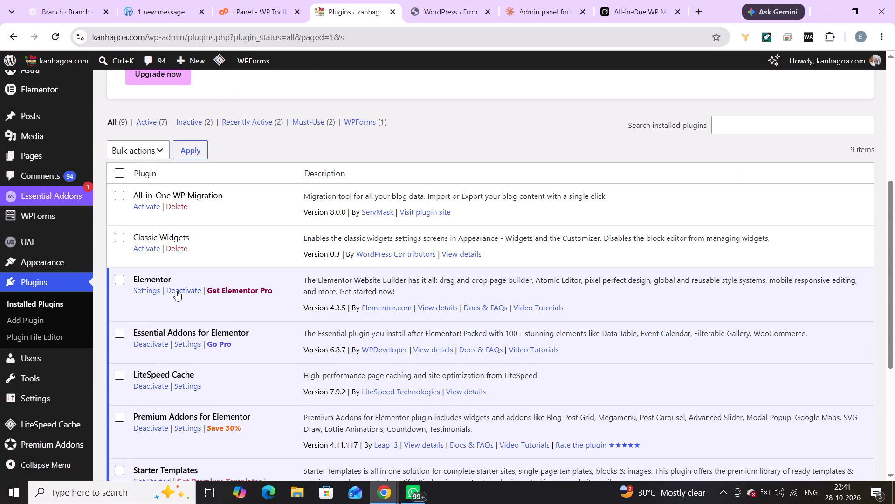
pyautogui.click(182, 294)
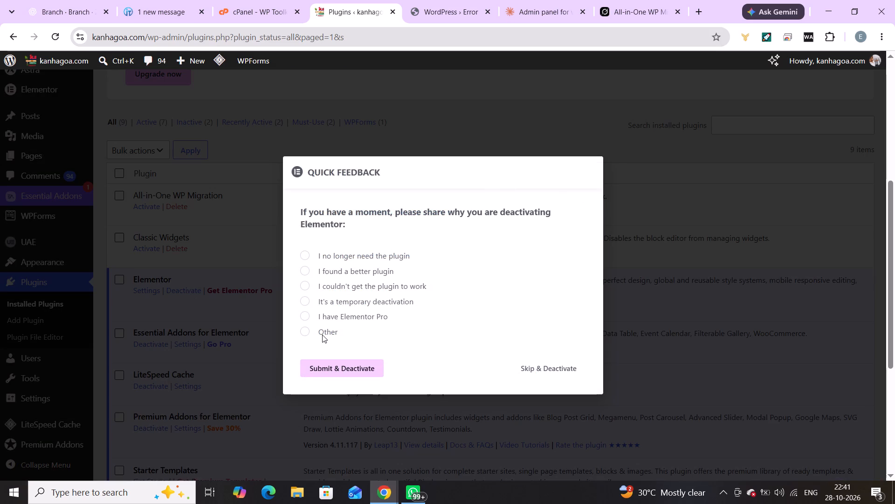
pyautogui.click(544, 364)
# Switch to the open kanhagoa.com front-end tab and force-reload it to recheck the site.
pyautogui.scroll(-3, 308, 379)
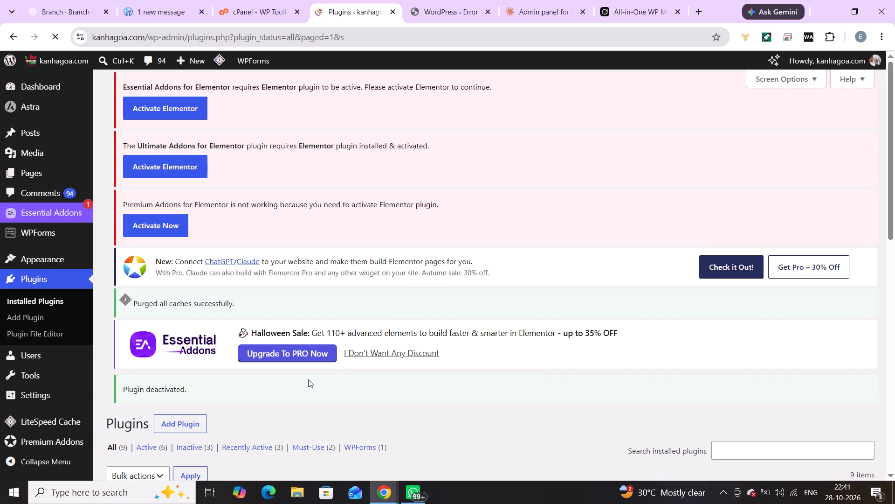
pyautogui.scroll(-2, 174, 355)
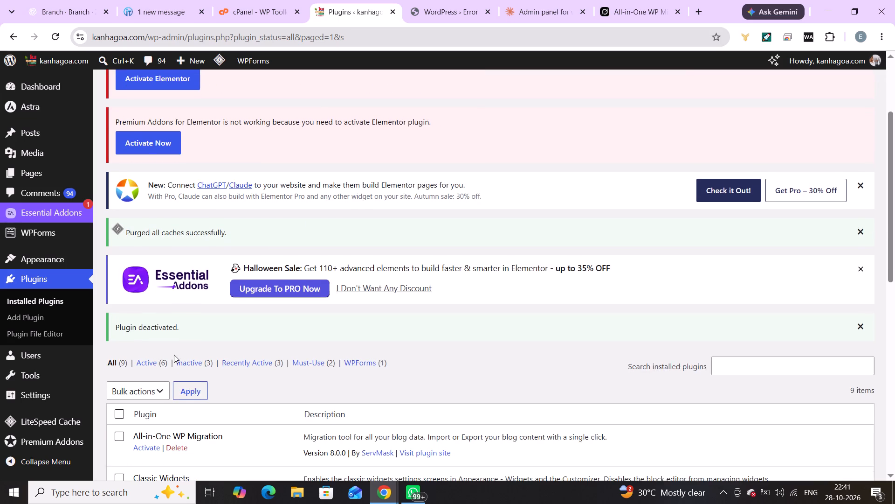
pyautogui.scroll(-2, 174, 355)
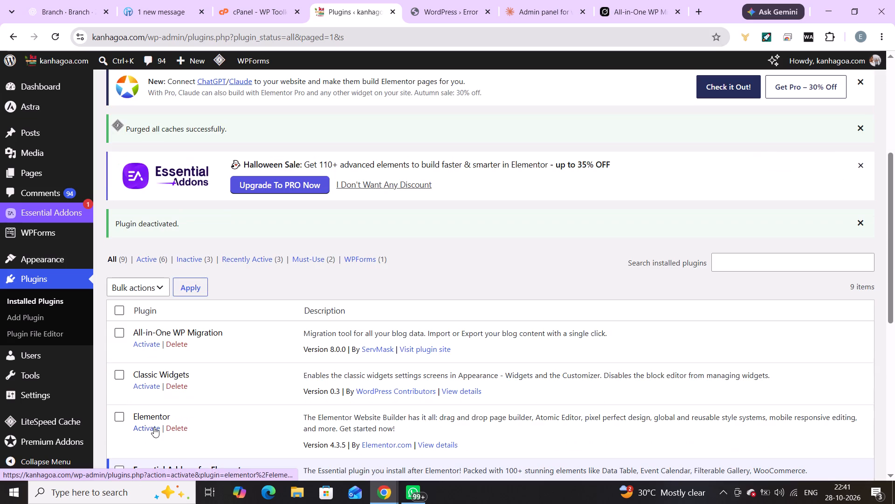
pyautogui.click(481, 0)
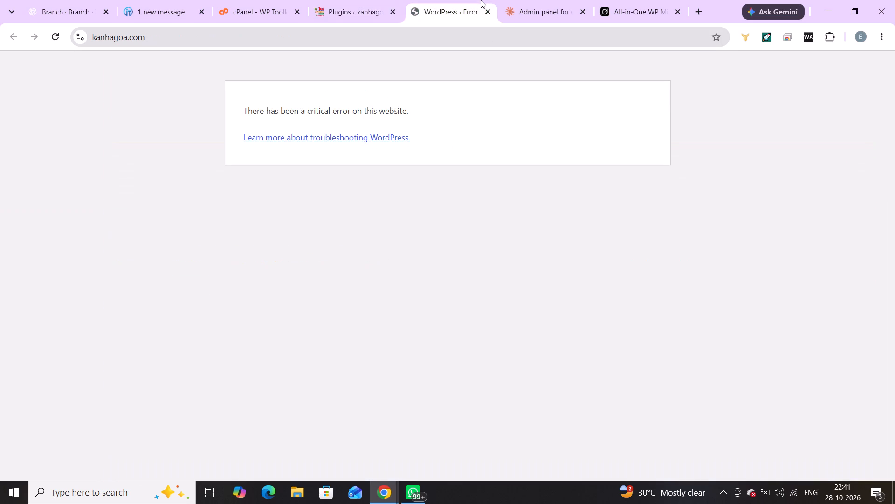
pyautogui.hotkey('ctrl', 'shift', 'r')
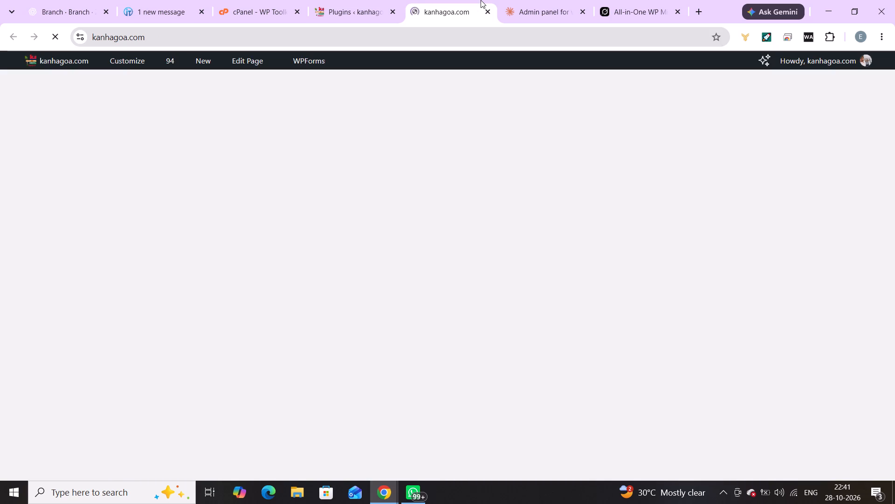
pyautogui.click(339, 0)
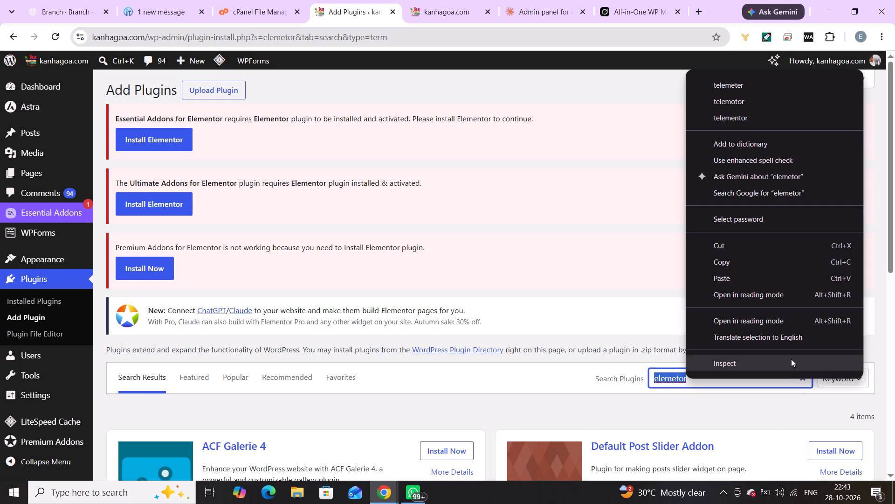
pyautogui.click(655, 378)
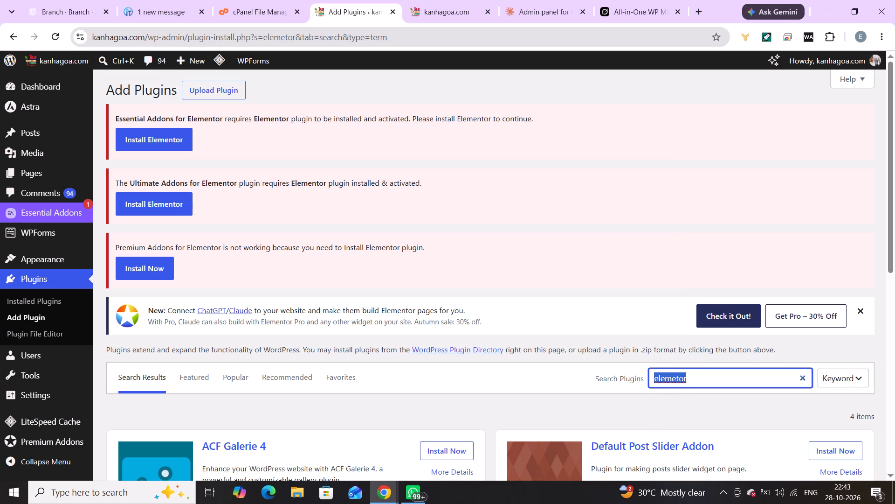
pyautogui.click(676, 383)
pyautogui.press('n')
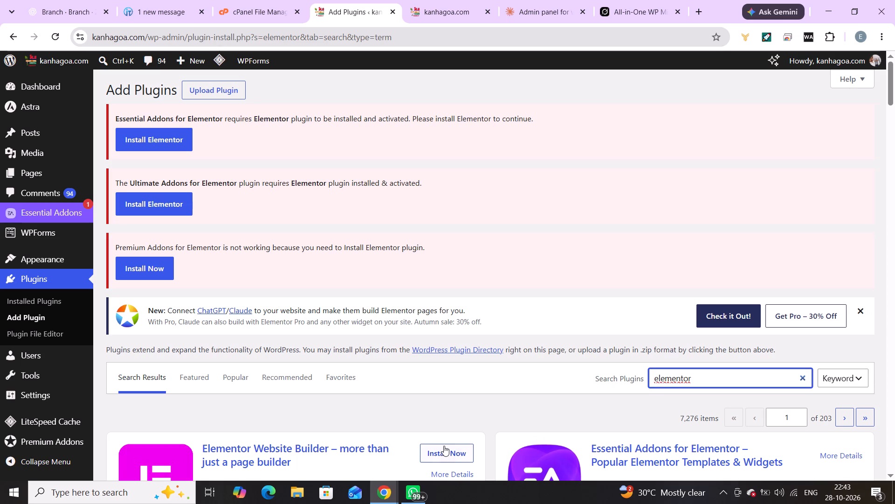
# Install the Elementor Website Builder plugin from the search results.
pyautogui.click(440, 446)
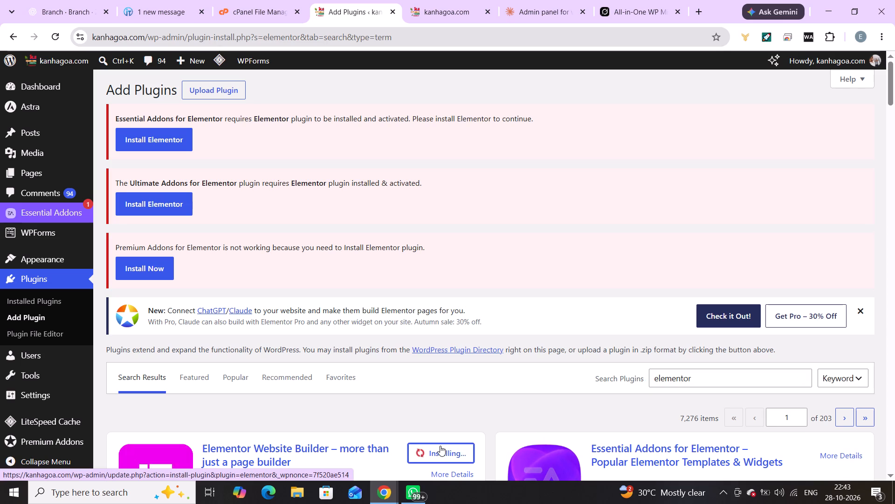
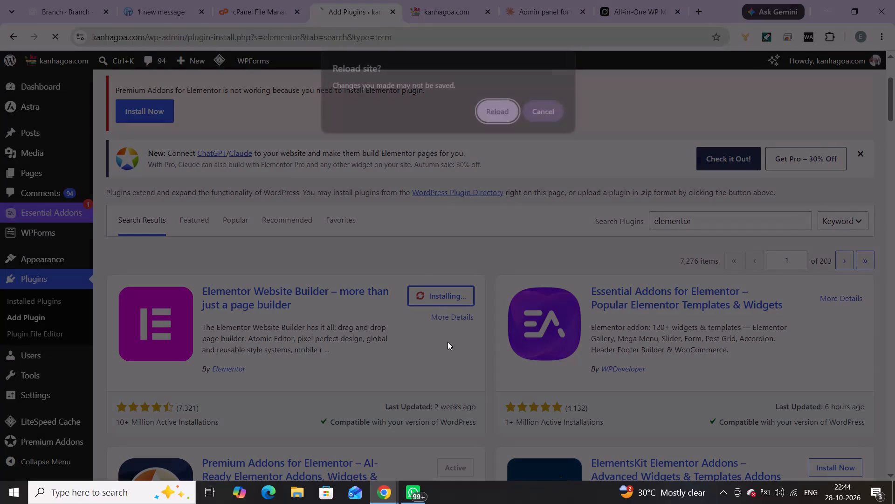
# Reload the plugin search results page and restart the installation of the Elementor Website Builder plugin.
pyautogui.click(487, 114)
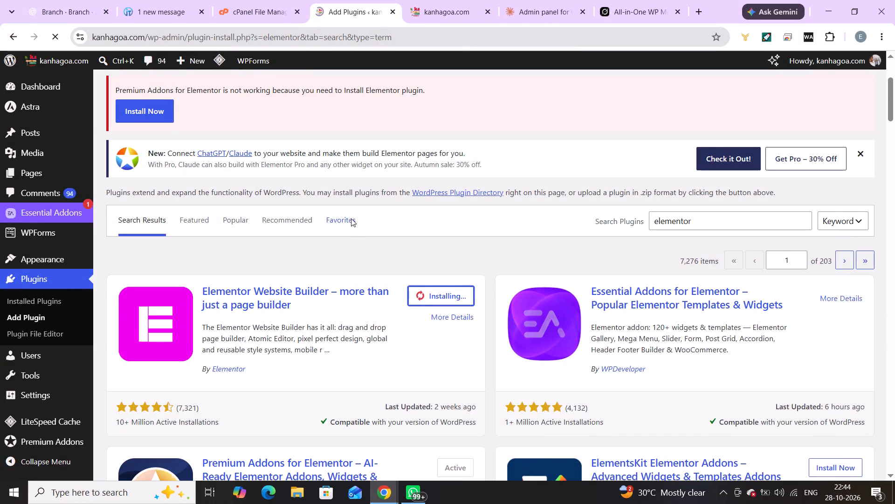
pyautogui.click(456, 273)
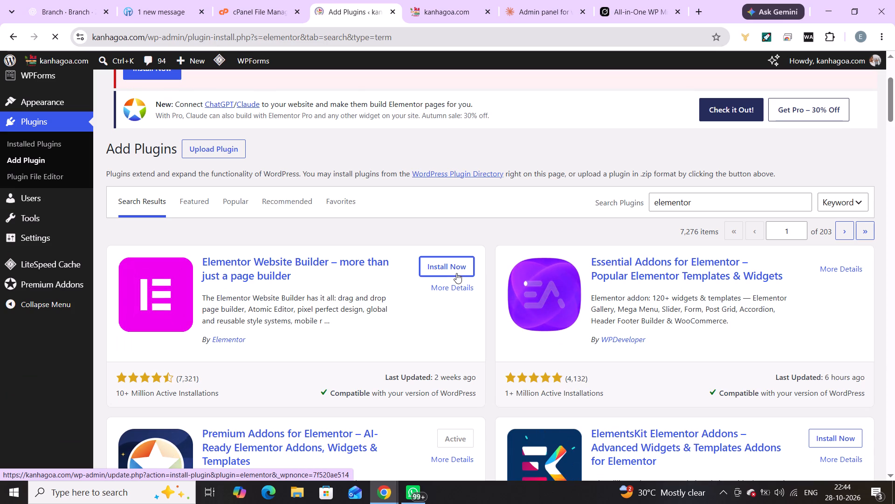
pyautogui.click(456, 273)
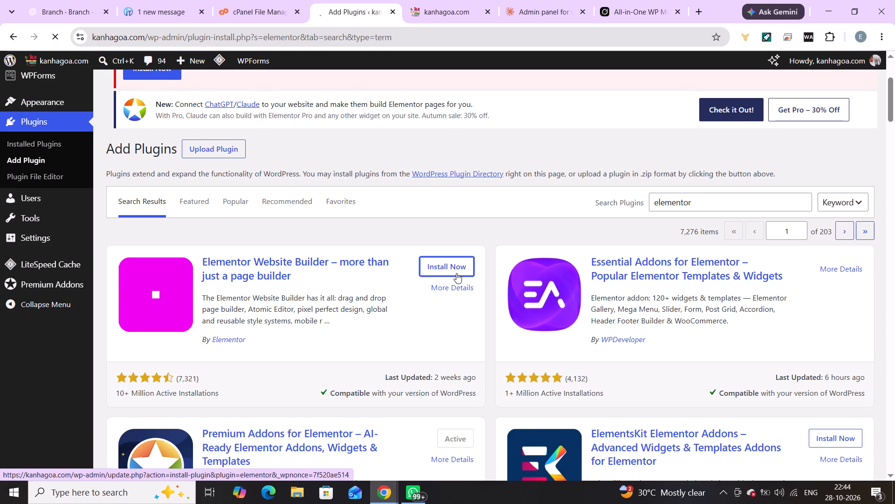
pyautogui.click(456, 273)
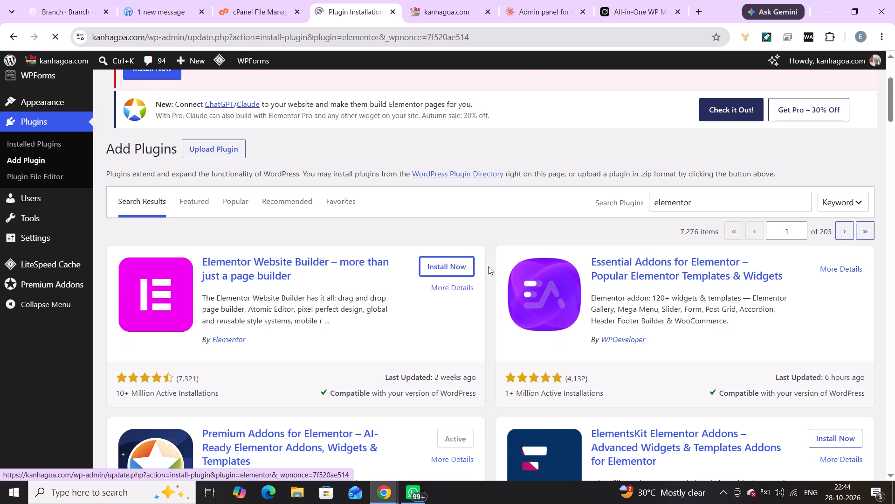
pyautogui.scroll(-1, 420, 299)
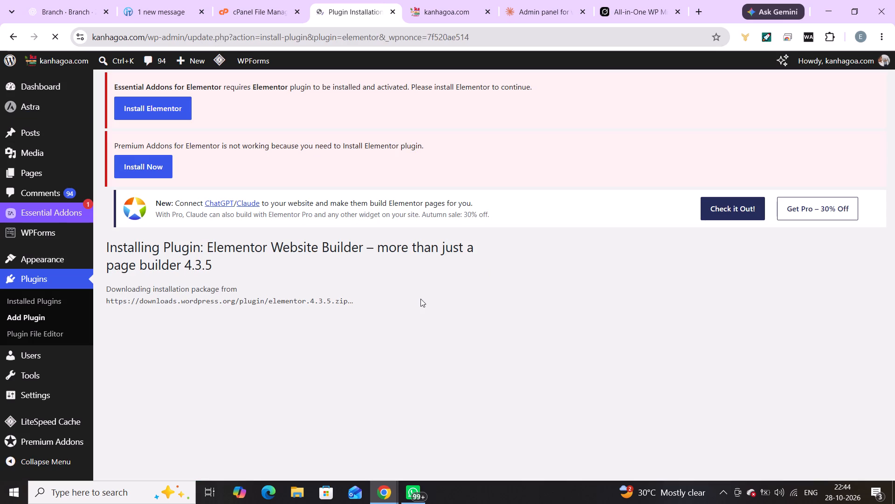
pyautogui.scroll(-1, 420, 299)
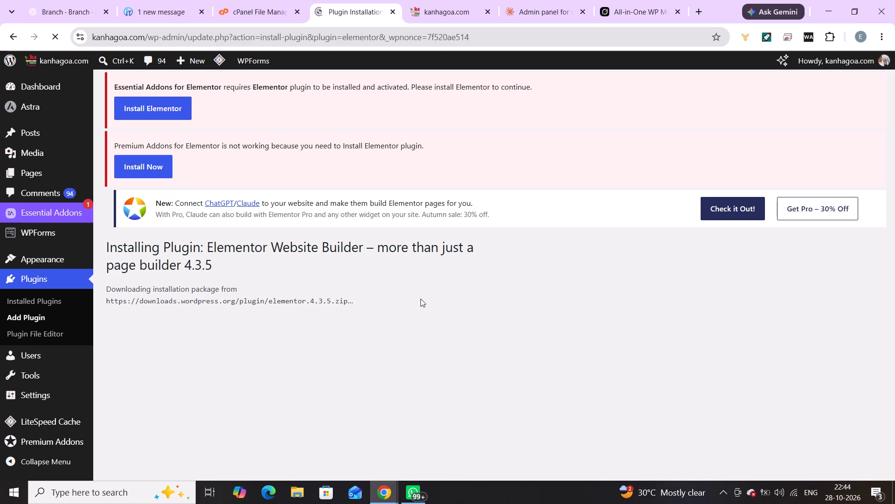
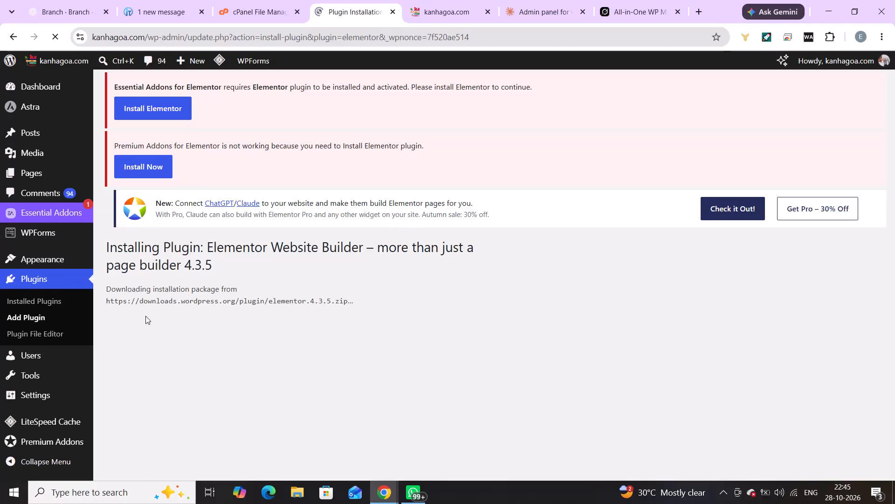
# Open the installed plugins list, check it for the Elementor plugin, and reload the list.
pyautogui.click(18, 297)
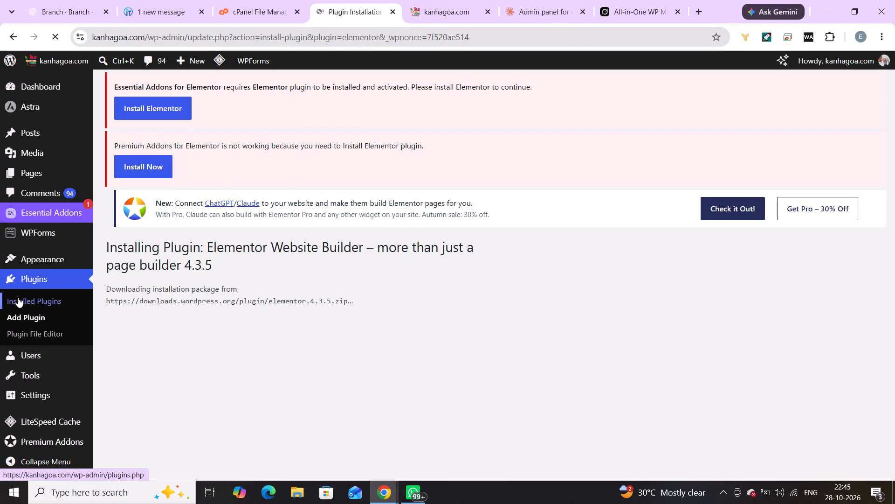
pyautogui.tripleClick(18, 297)
pyautogui.scroll(-2, 272, 358)
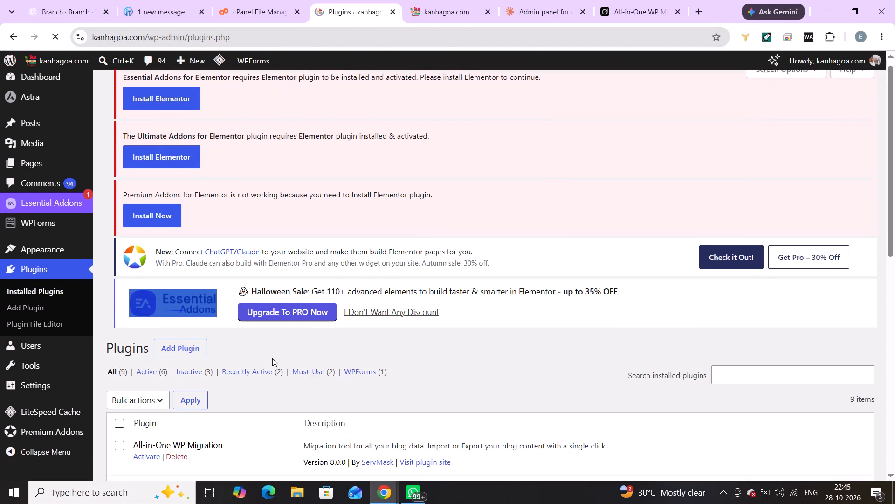
pyautogui.scroll(-3, 272, 358)
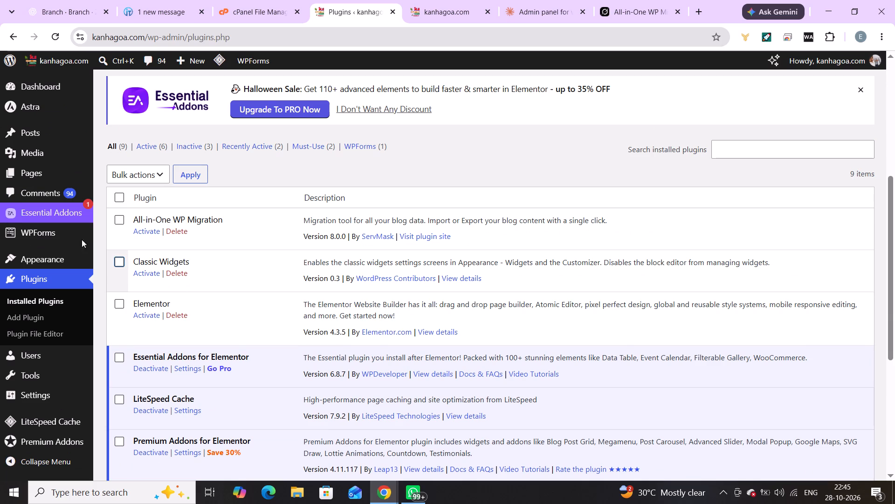
pyautogui.click(64, 301)
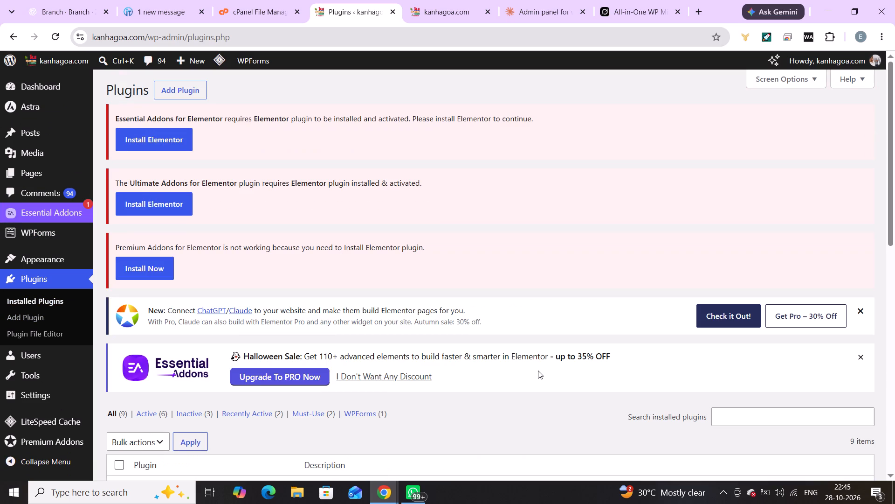
# Search the plugin directory for "elementor" and start installing Elementor Website Builder.
pyautogui.click(176, 84)
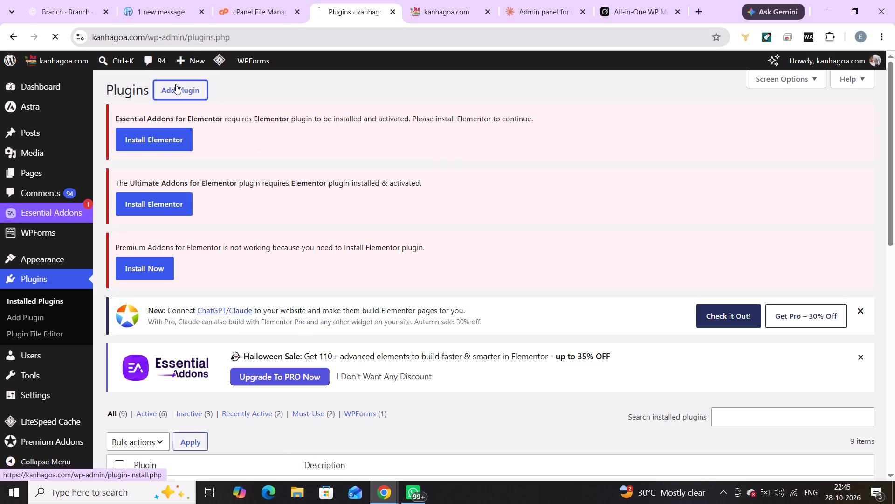
pyautogui.click(176, 84)
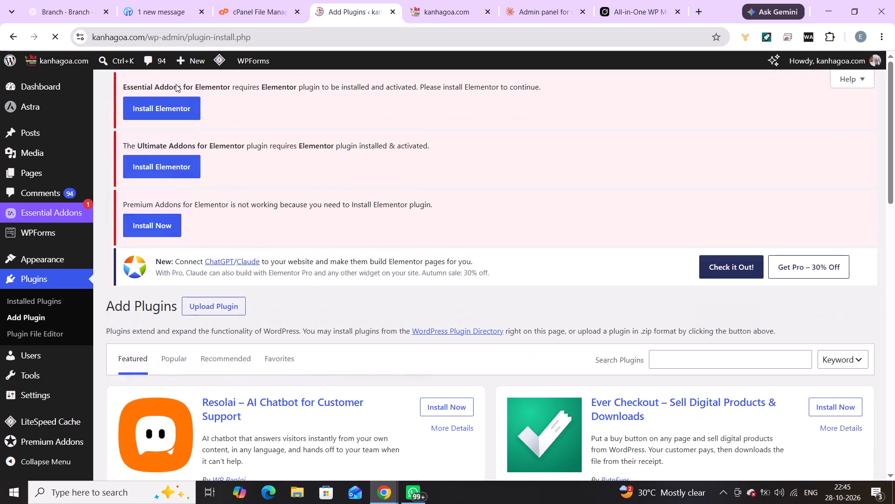
pyautogui.click(713, 378)
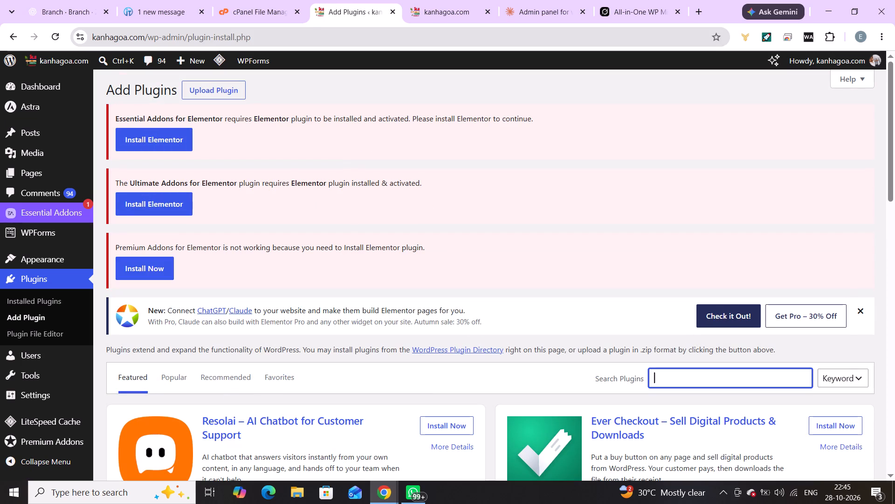
pyautogui.write('elementor')
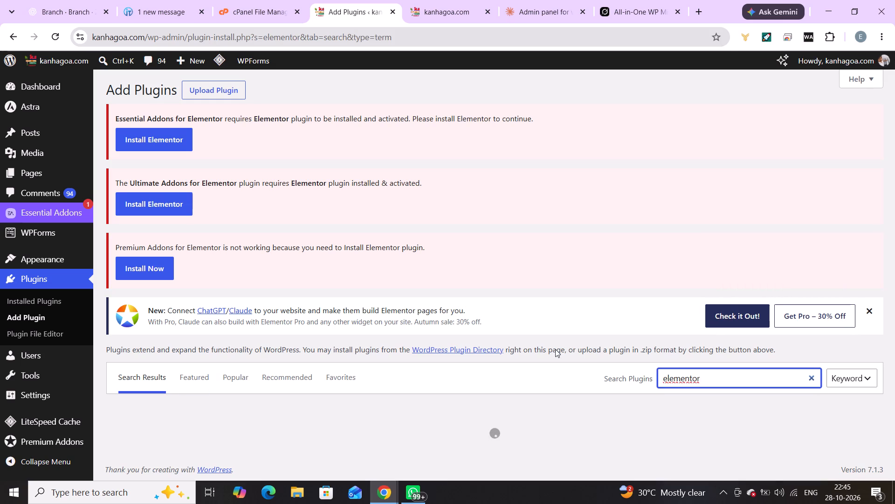
pyautogui.scroll(-2, 615, 412)
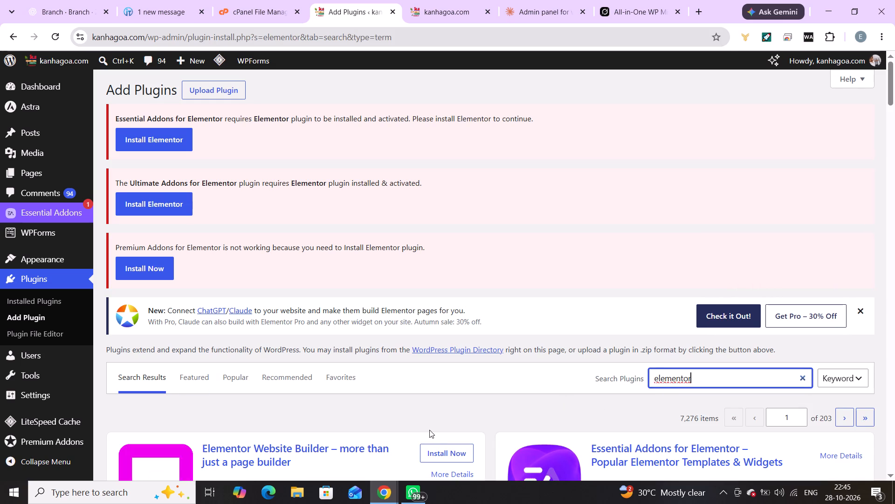
pyautogui.click(447, 455)
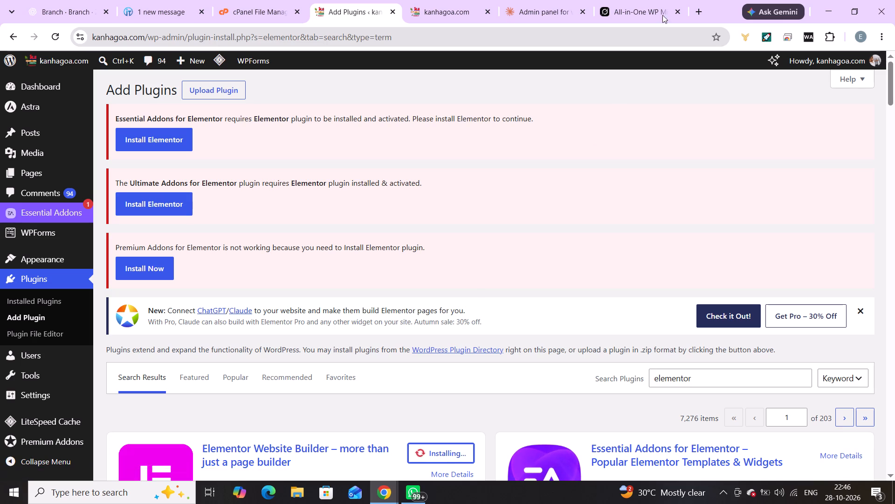
# In a new browser tab, search Google for "elementor download" and download the Elementor plugin from its WordPress.org page.
pyautogui.click(694, 10)
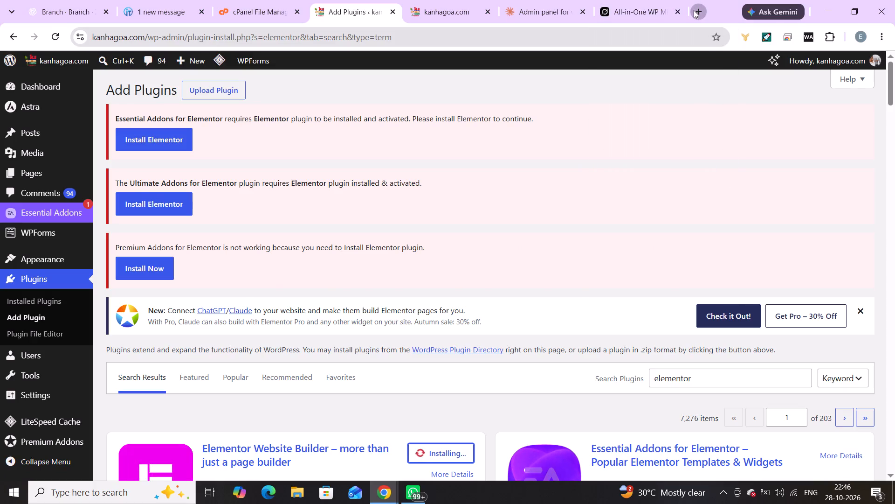
pyautogui.click(694, 10)
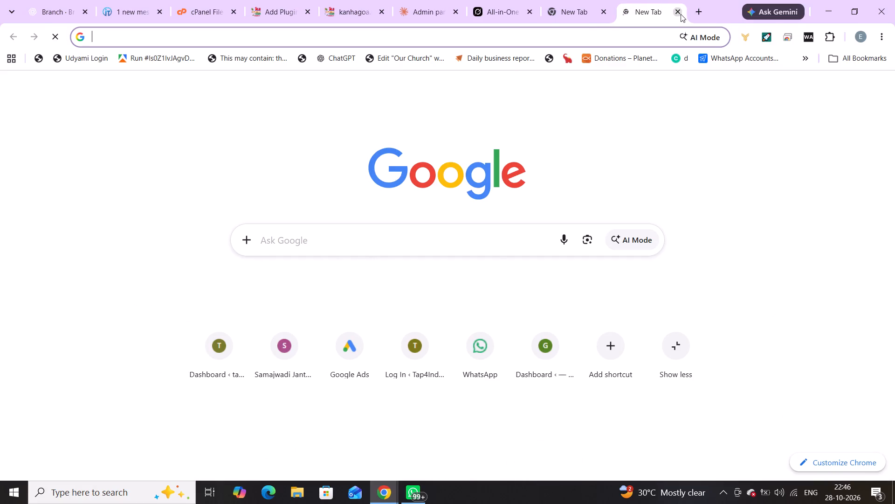
pyautogui.click(681, 14)
pyautogui.click(636, 44)
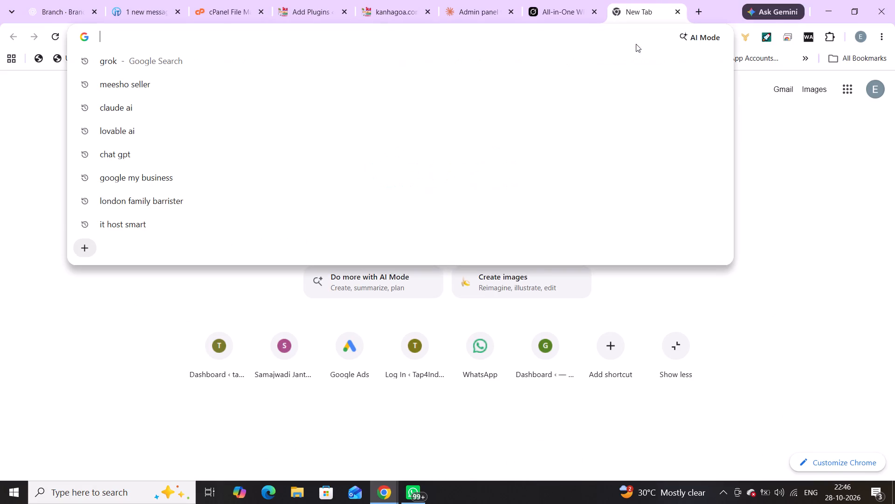
pyautogui.write('elementor')
pyautogui.press('space')
pyautogui.write('do')
pyautogui.press('Return')
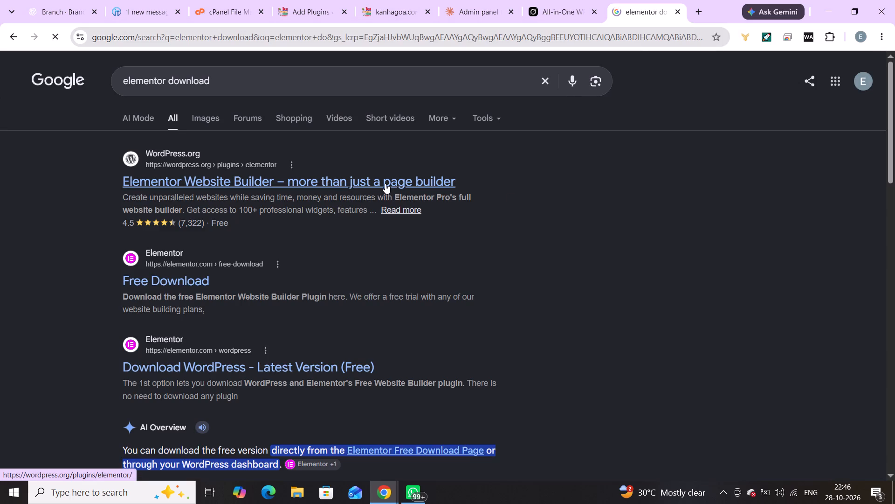
pyautogui.click(385, 183)
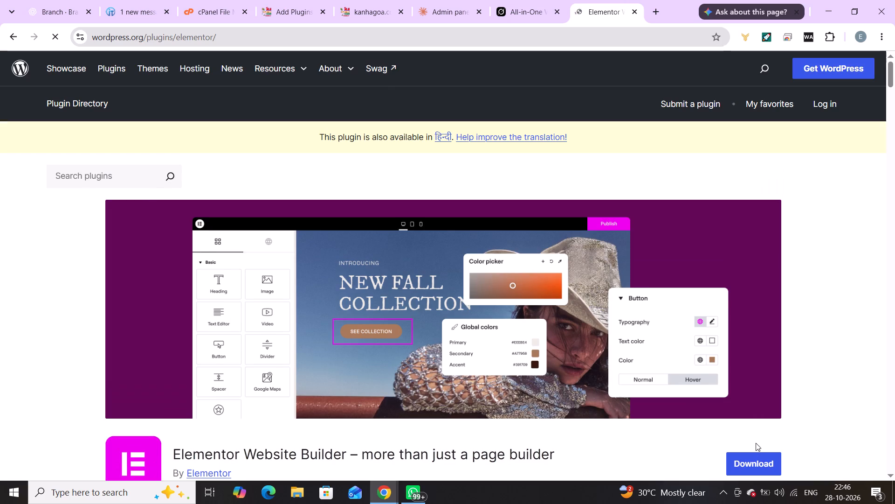
pyautogui.click(758, 461)
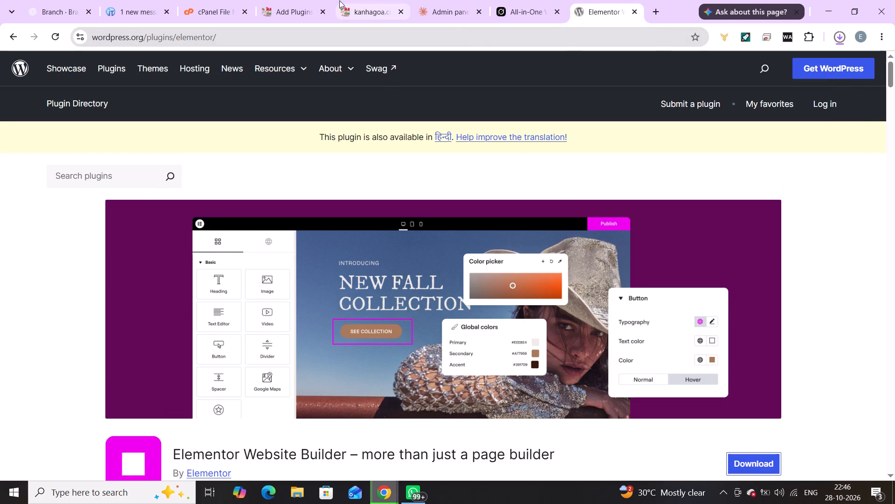
# Return to the kanhagoa.com plugin search, leave the page during the installation, and reopen the Add Plugins page.
pyautogui.click(293, 0)
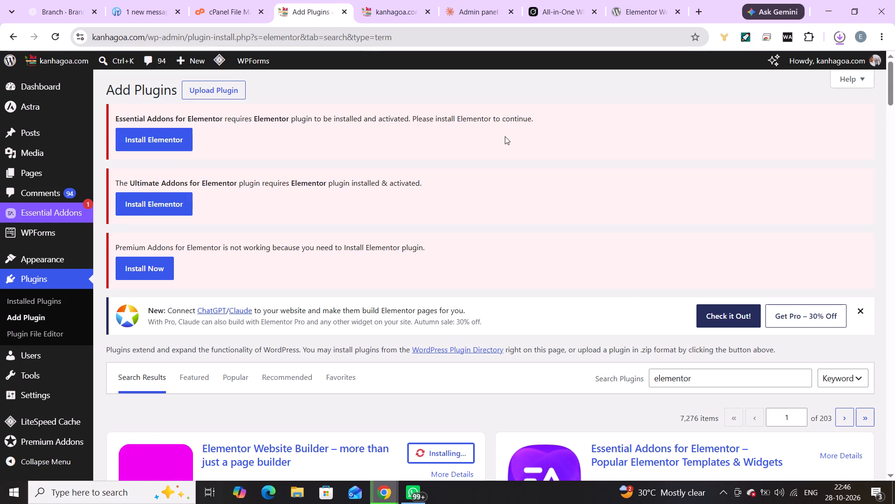
pyautogui.scroll(-2, 505, 136)
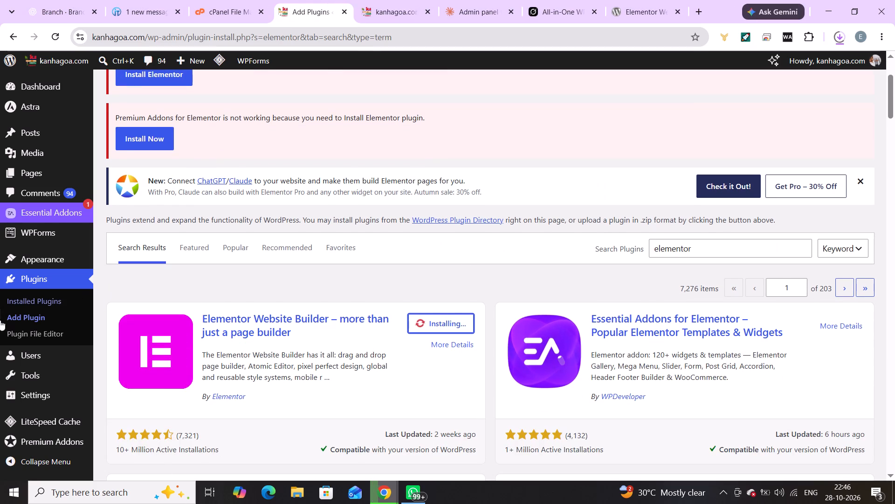
pyautogui.click(16, 319)
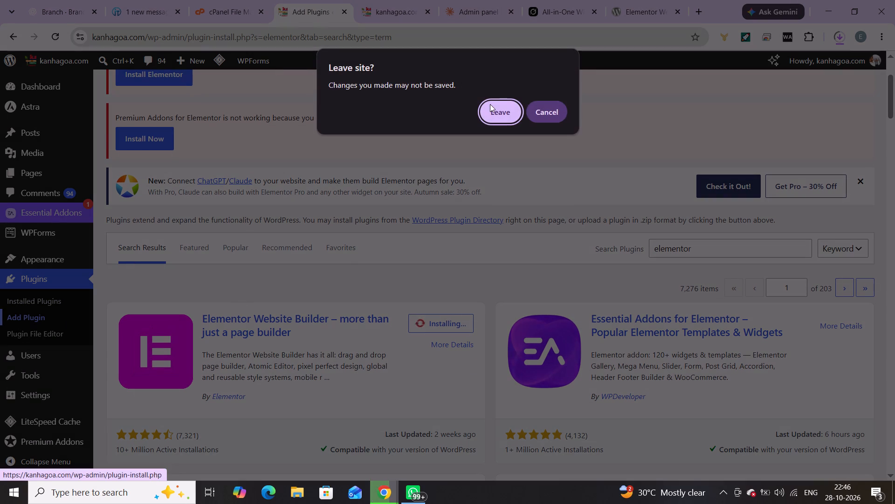
pyautogui.click(490, 104)
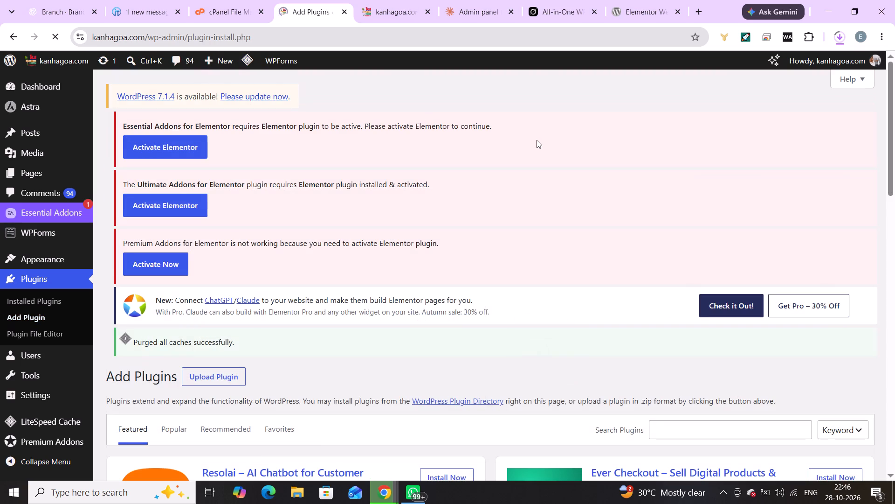
pyautogui.scroll(-1, 537, 140)
pyautogui.scroll(1, 537, 140)
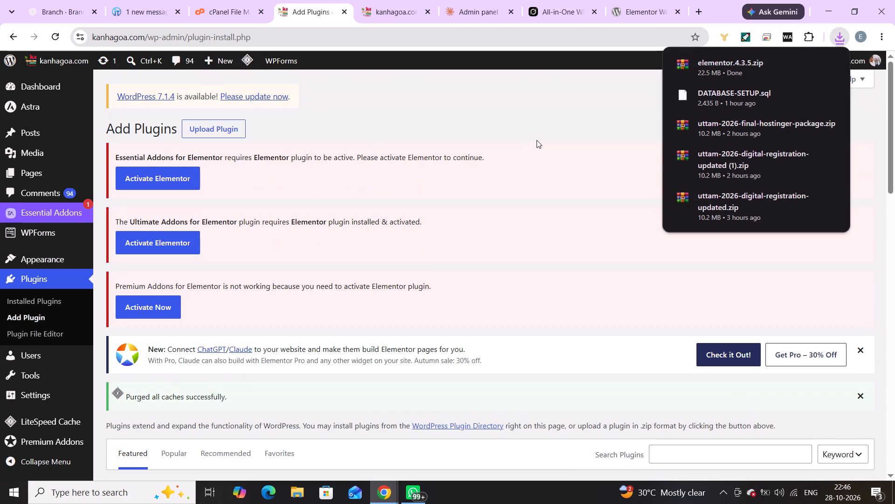
pyautogui.click(503, 132)
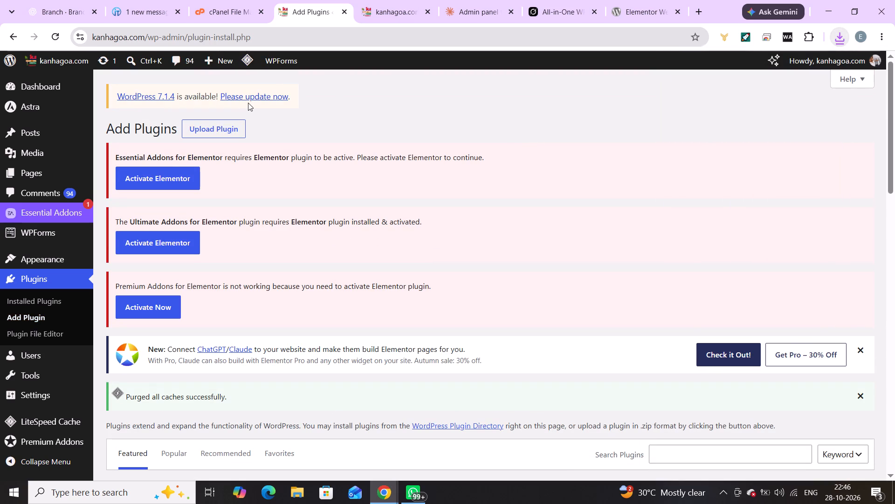
# Open the WordPress updates page and start the update to version 7.1.4.
pyautogui.click(251, 94)
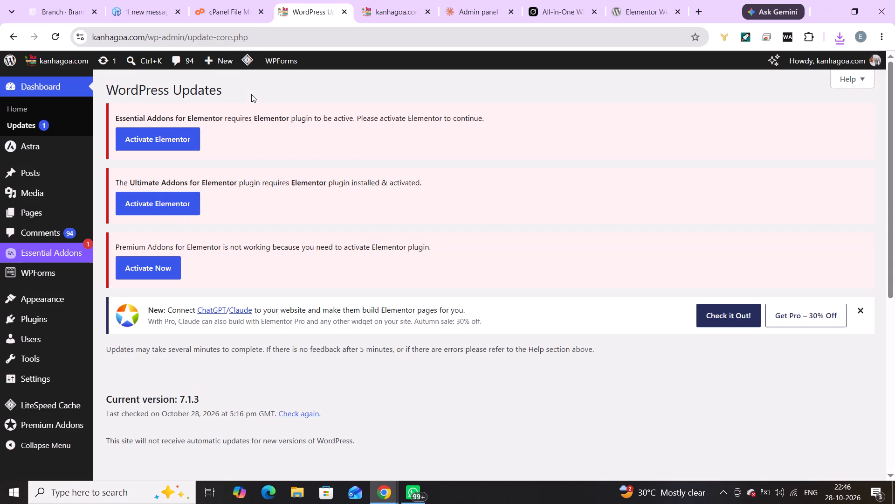
pyautogui.scroll(-6, 349, 257)
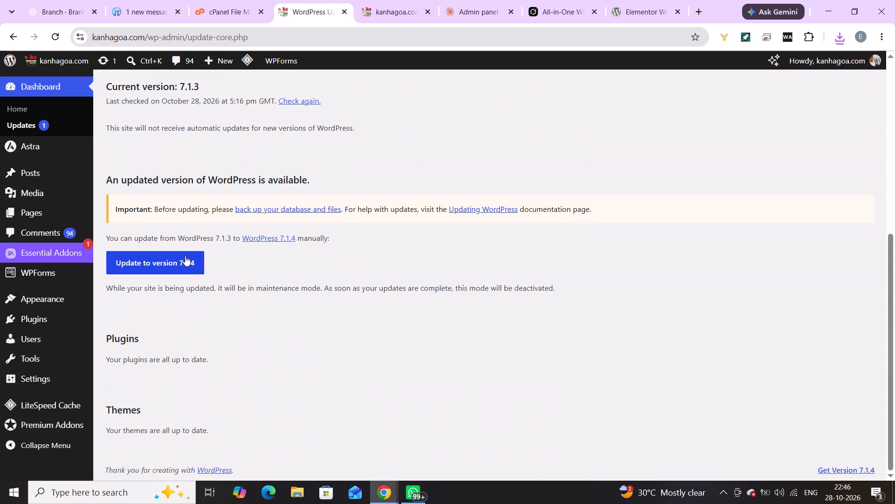
pyautogui.click(185, 256)
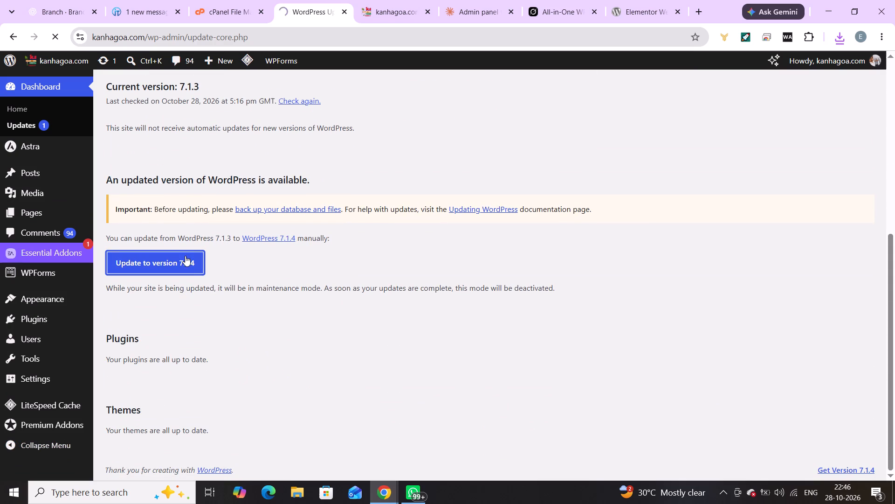
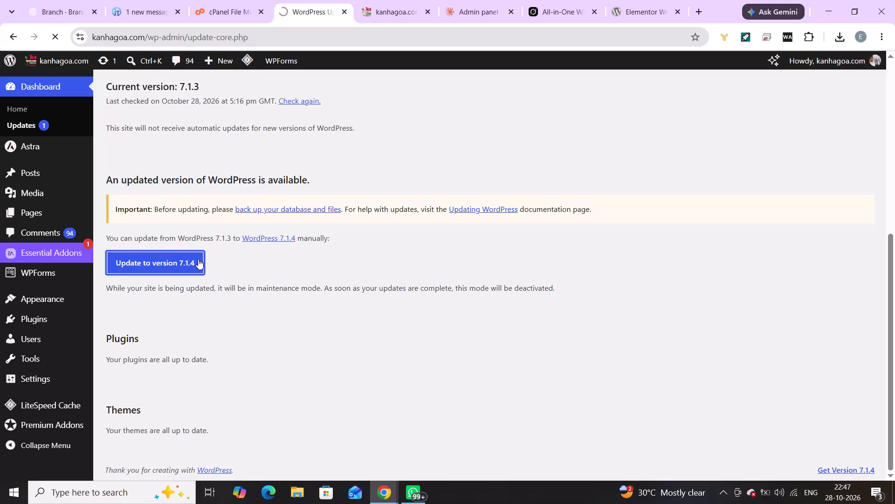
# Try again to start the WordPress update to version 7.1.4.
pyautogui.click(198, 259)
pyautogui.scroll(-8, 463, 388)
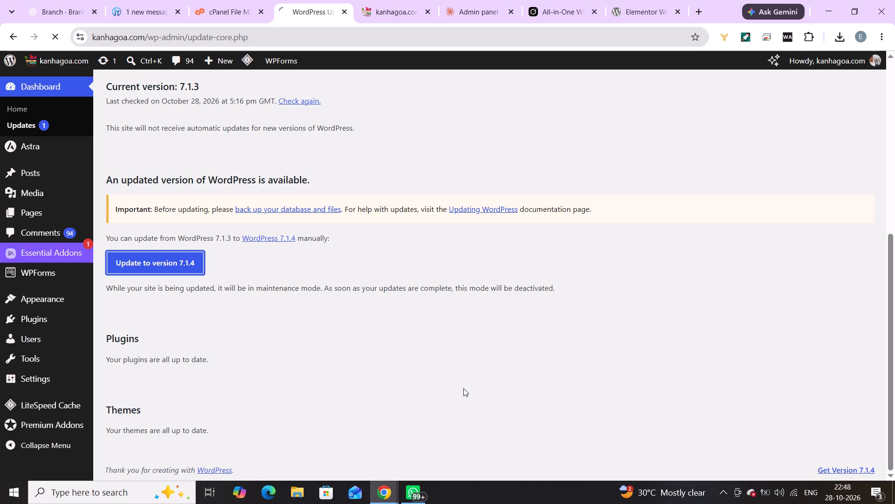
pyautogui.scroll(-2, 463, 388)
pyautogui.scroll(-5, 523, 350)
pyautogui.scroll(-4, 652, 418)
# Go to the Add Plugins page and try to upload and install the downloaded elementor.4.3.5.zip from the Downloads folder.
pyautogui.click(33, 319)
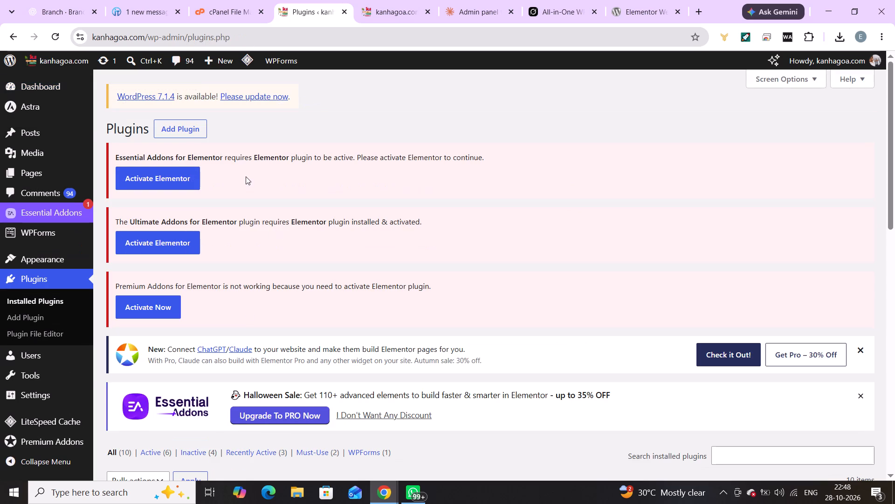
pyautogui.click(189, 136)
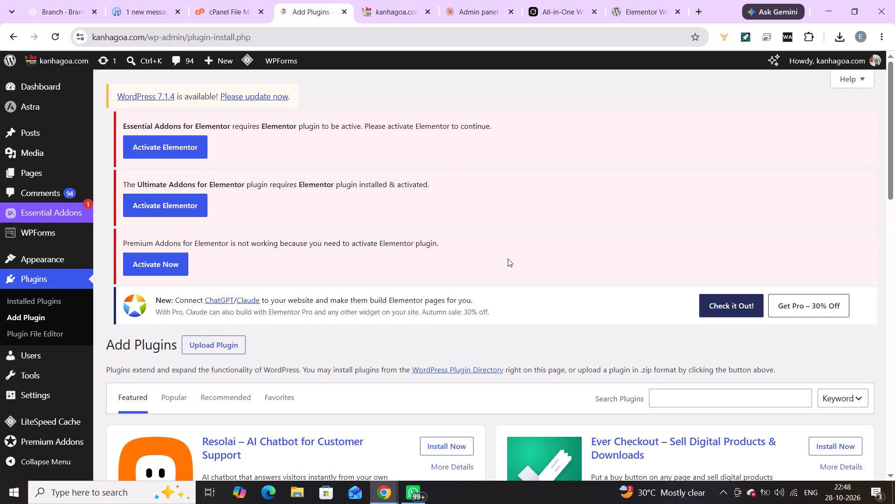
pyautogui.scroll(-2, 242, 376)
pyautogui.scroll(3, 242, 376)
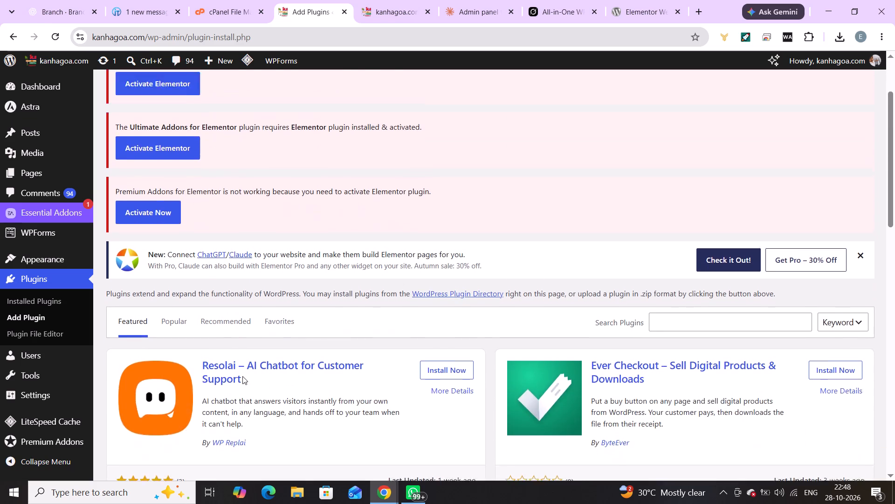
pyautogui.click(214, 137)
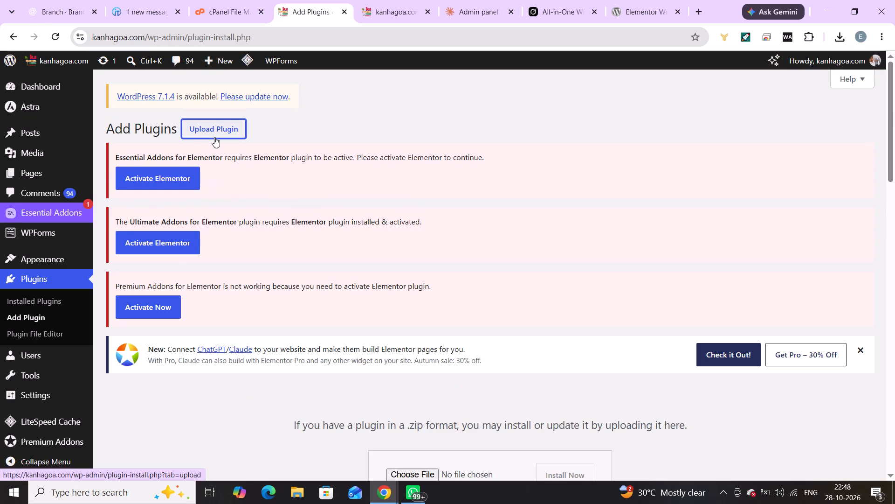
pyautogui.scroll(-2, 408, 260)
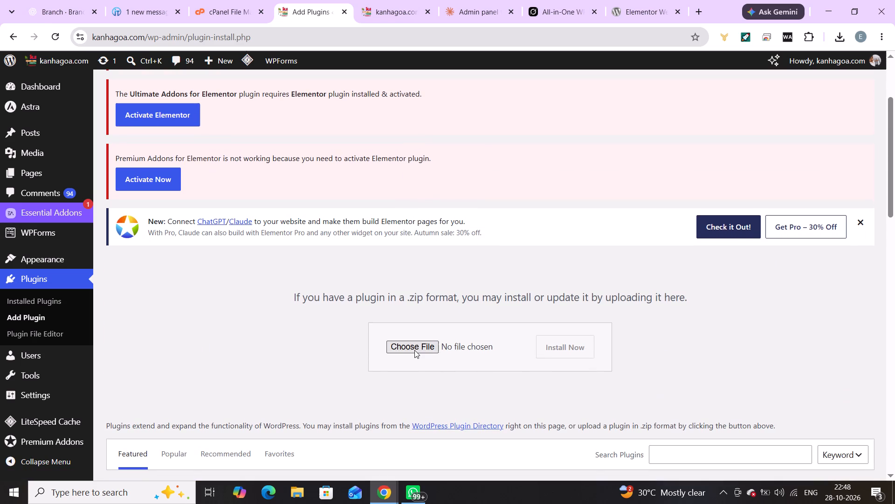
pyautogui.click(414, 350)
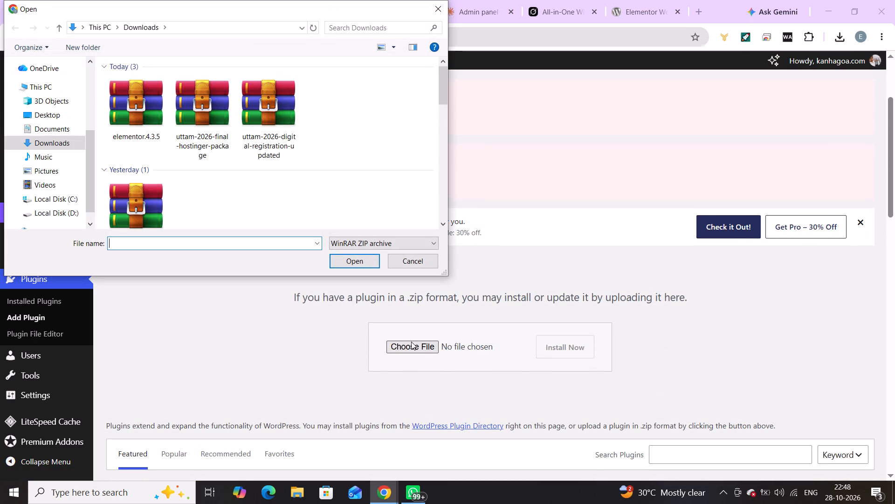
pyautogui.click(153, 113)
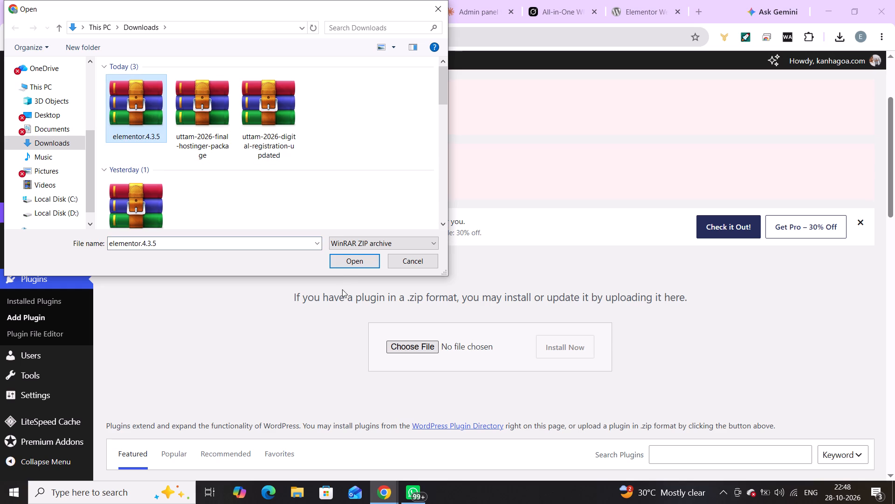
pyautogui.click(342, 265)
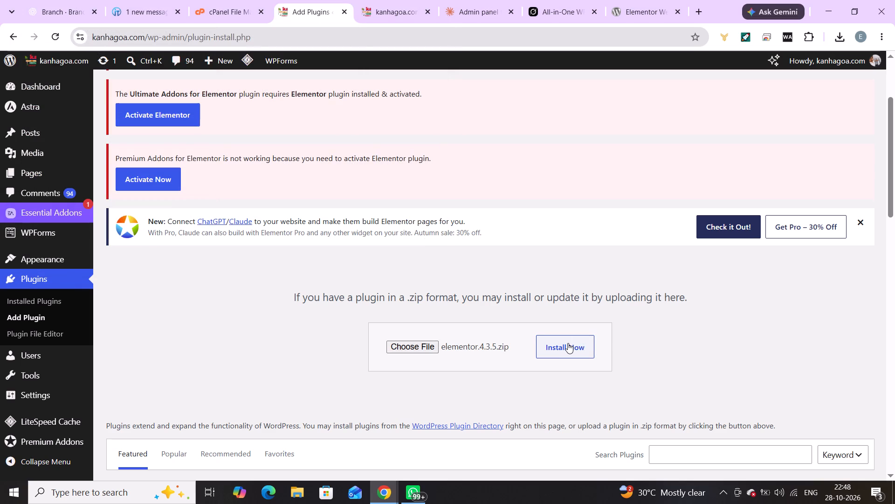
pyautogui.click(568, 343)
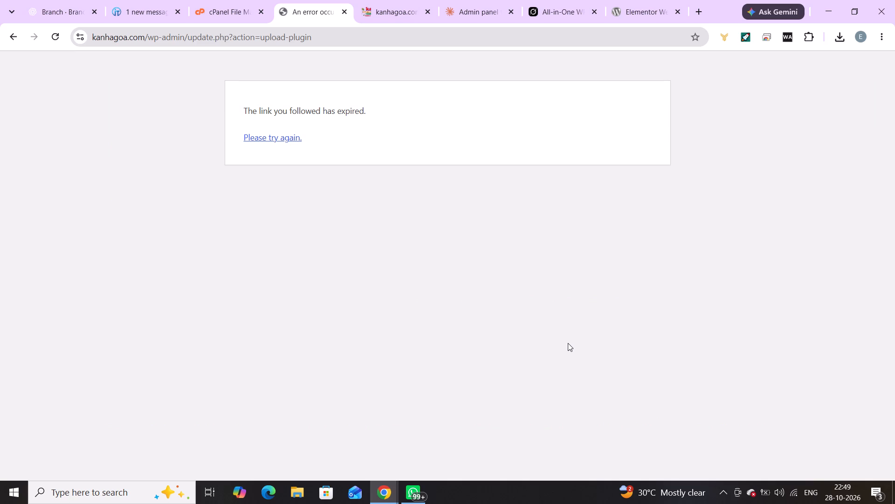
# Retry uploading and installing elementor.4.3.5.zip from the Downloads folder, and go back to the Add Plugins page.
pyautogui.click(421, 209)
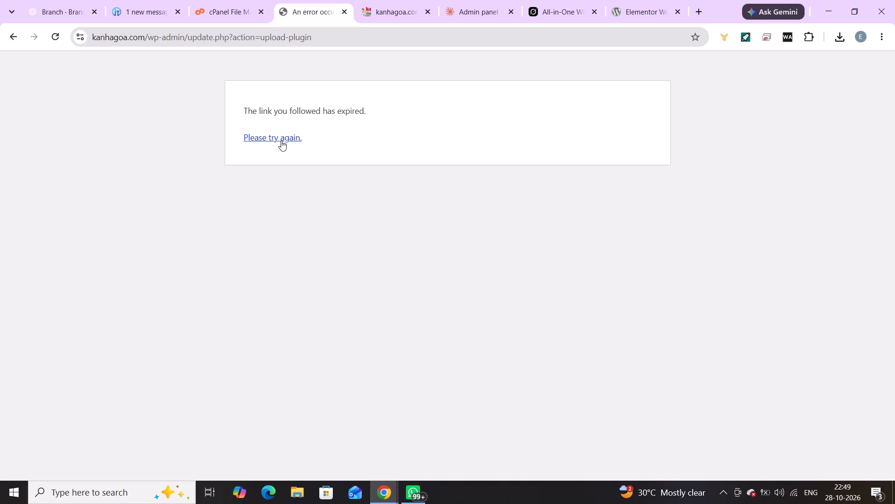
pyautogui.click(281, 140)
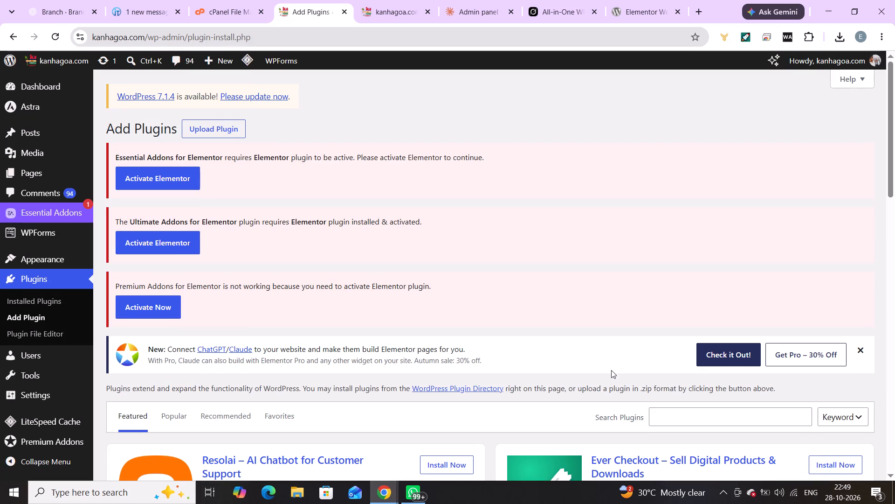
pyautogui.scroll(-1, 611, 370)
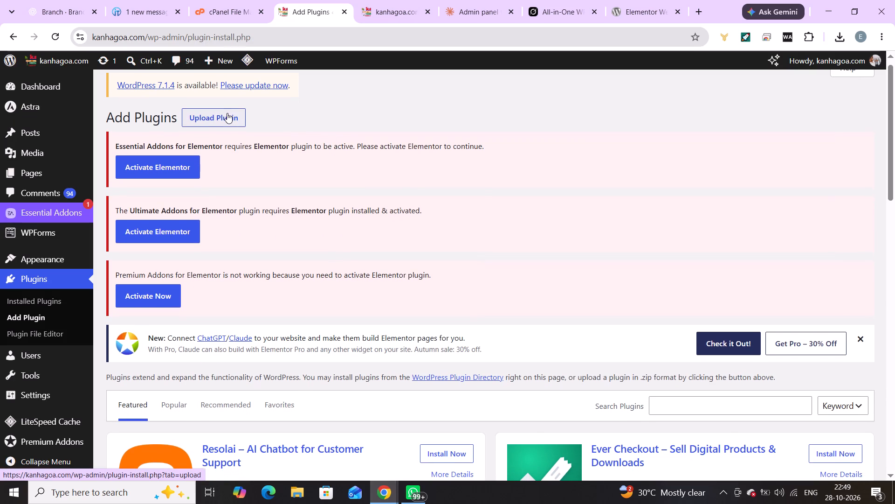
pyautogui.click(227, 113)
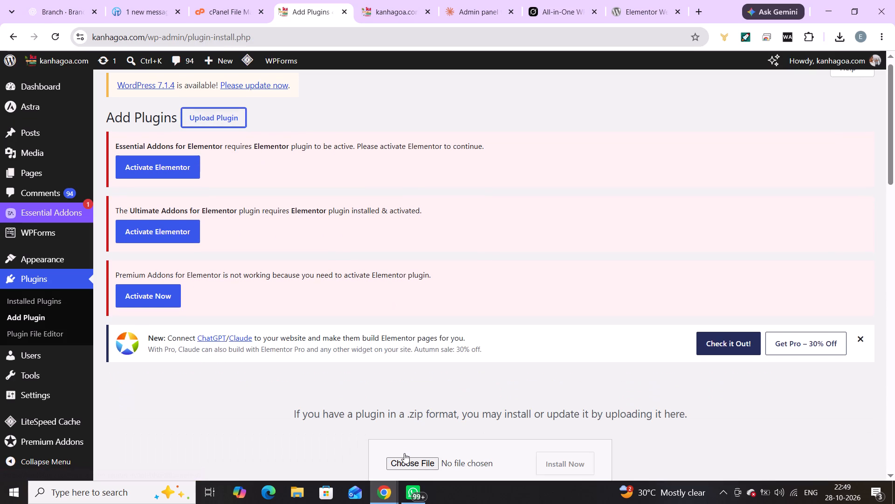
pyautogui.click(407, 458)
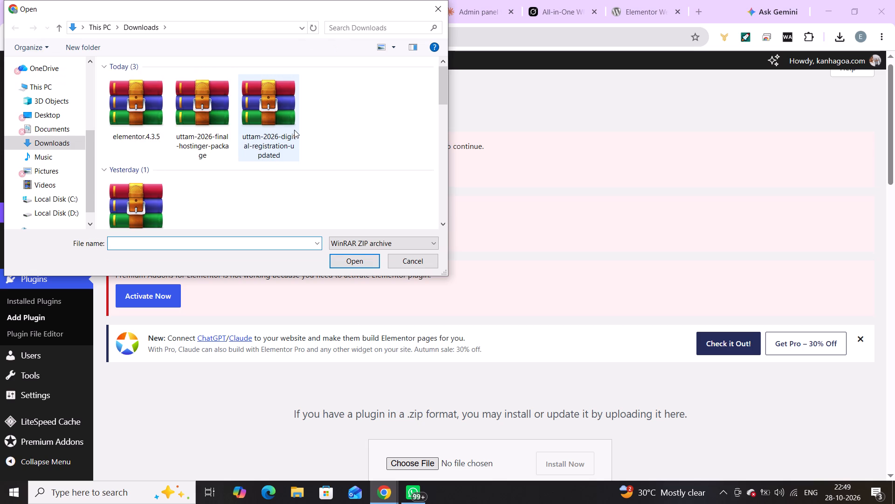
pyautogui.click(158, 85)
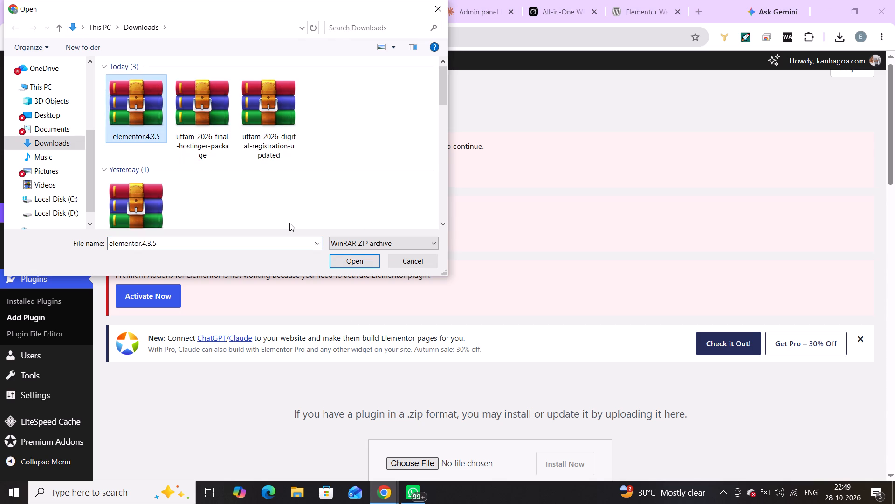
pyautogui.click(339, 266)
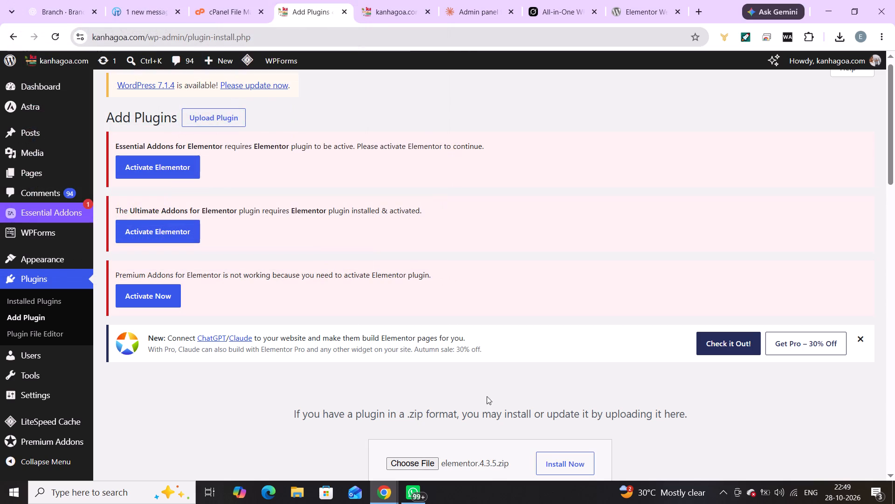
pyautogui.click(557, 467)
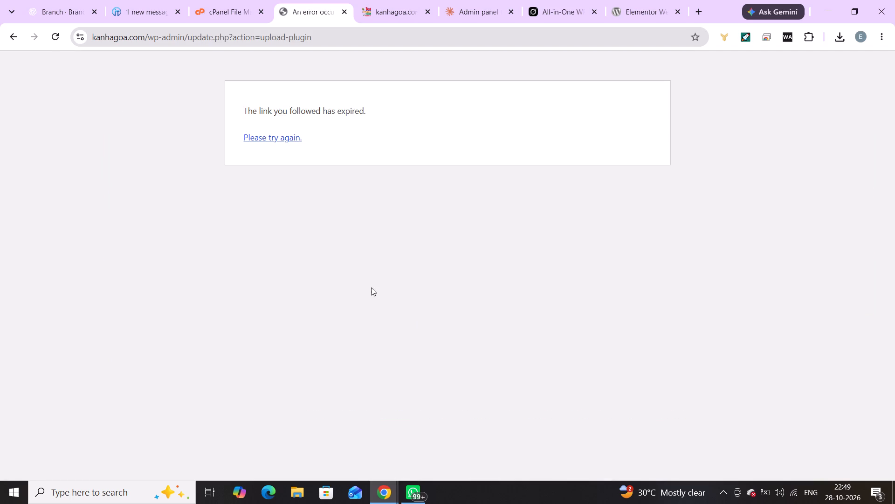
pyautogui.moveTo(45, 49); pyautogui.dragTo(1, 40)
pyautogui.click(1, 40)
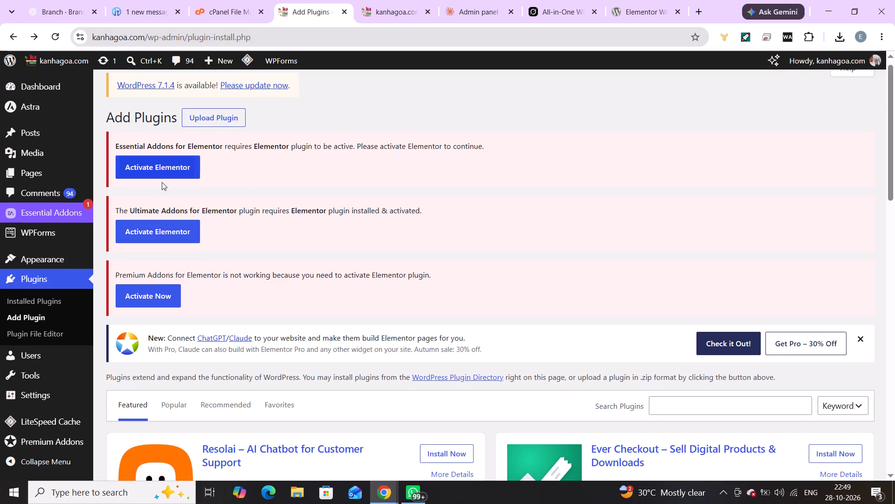
# Reopen the WordPress updates page from the update notice and start the update to version 7.1.4.
pyautogui.scroll(-3, 179, 188)
pyautogui.scroll(1, 179, 188)
pyautogui.scroll(-1, 179, 188)
pyautogui.scroll(1, 179, 188)
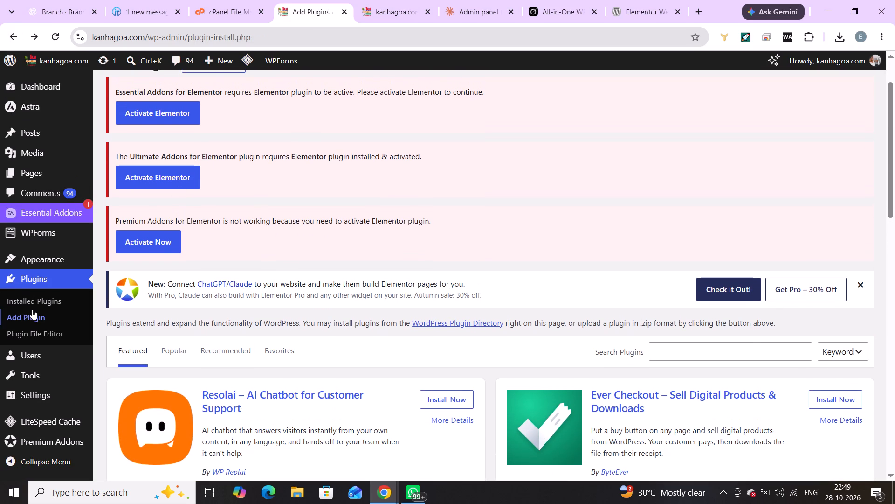
pyautogui.click(32, 309)
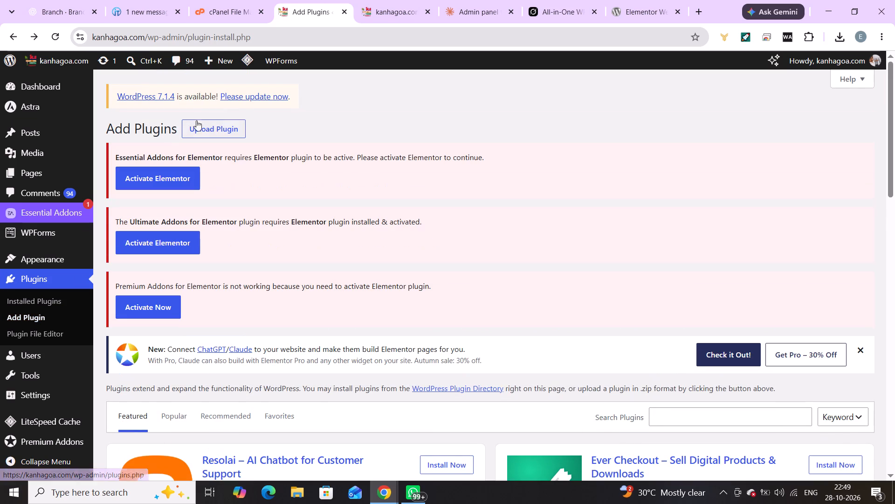
pyautogui.click(251, 97)
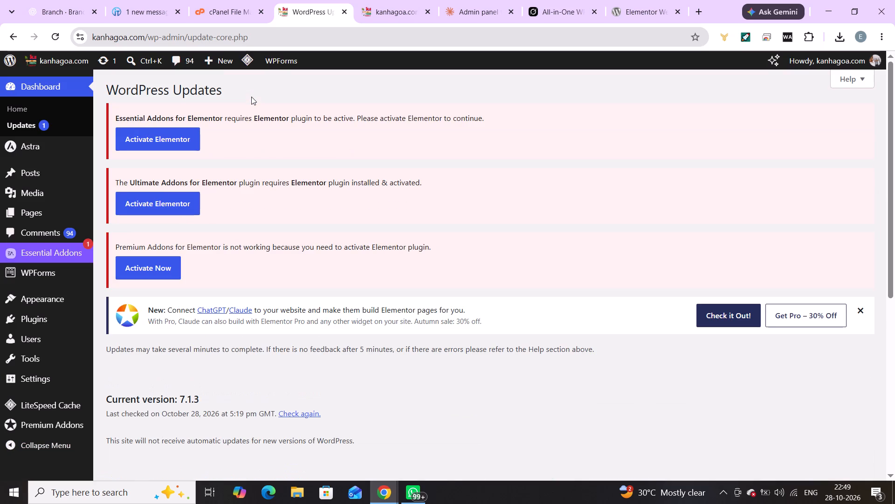
pyautogui.scroll(-2, 358, 228)
pyautogui.rightClick(358, 228)
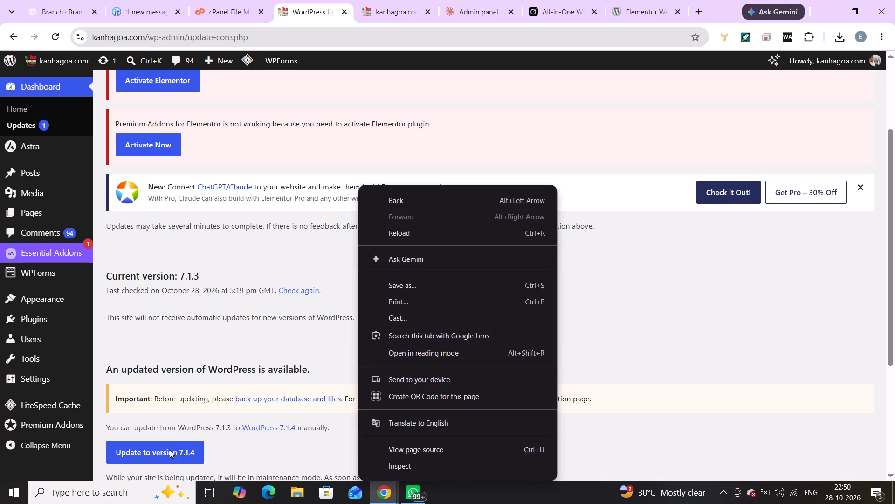
pyautogui.click(170, 450)
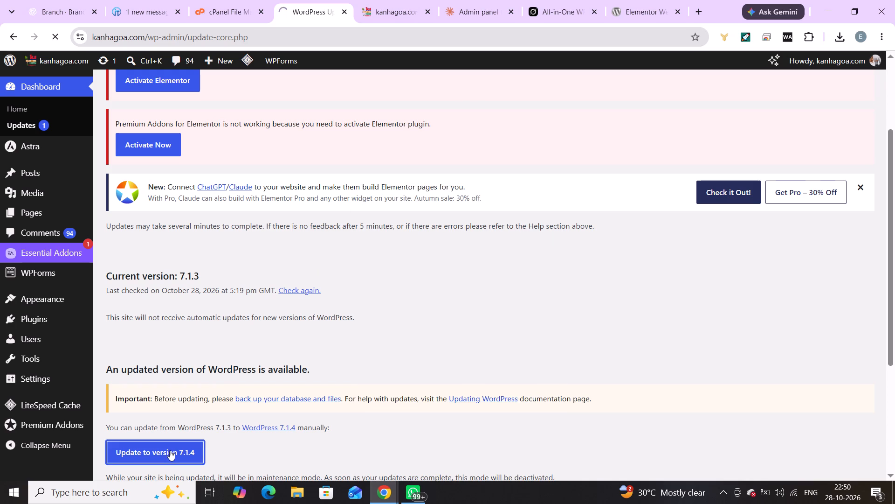